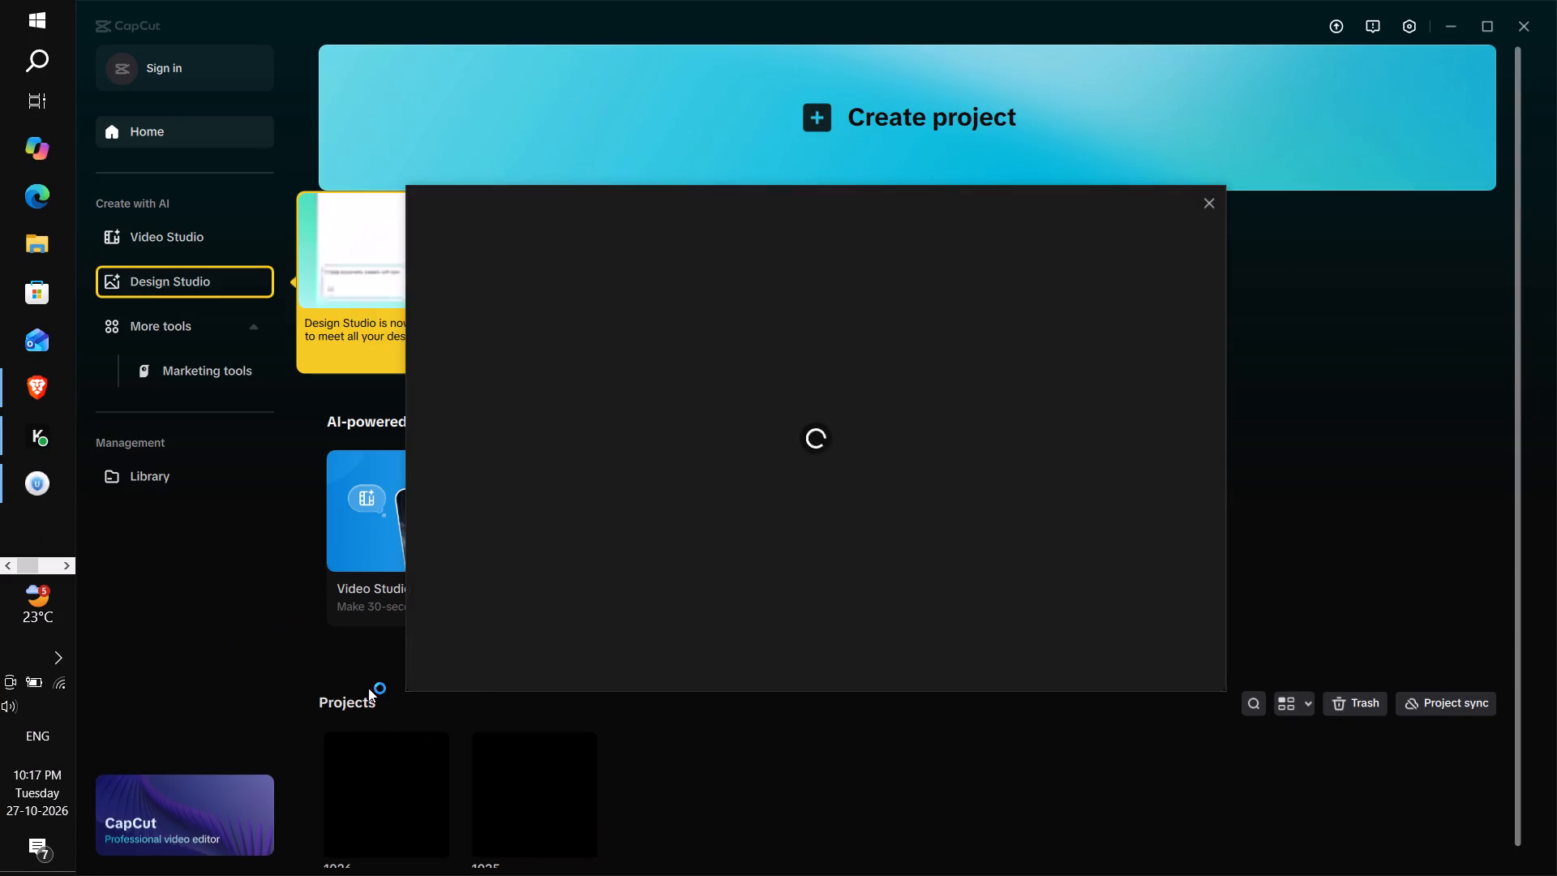
Close the loading pop-up window that covers the home screen.
{"action": "left_click", "coordinate": [1205, 195]}
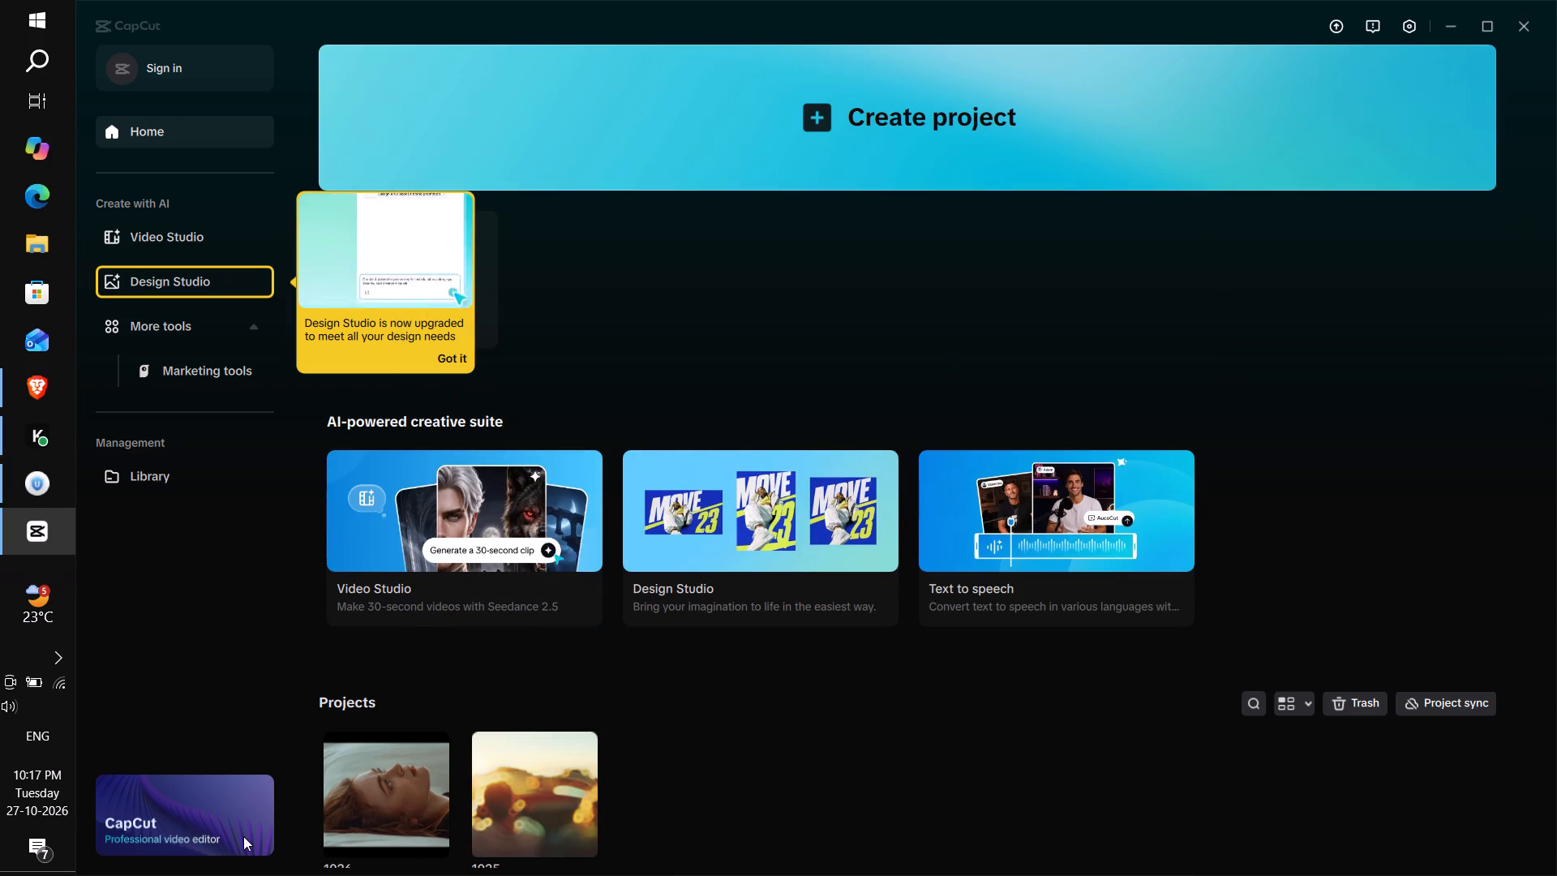
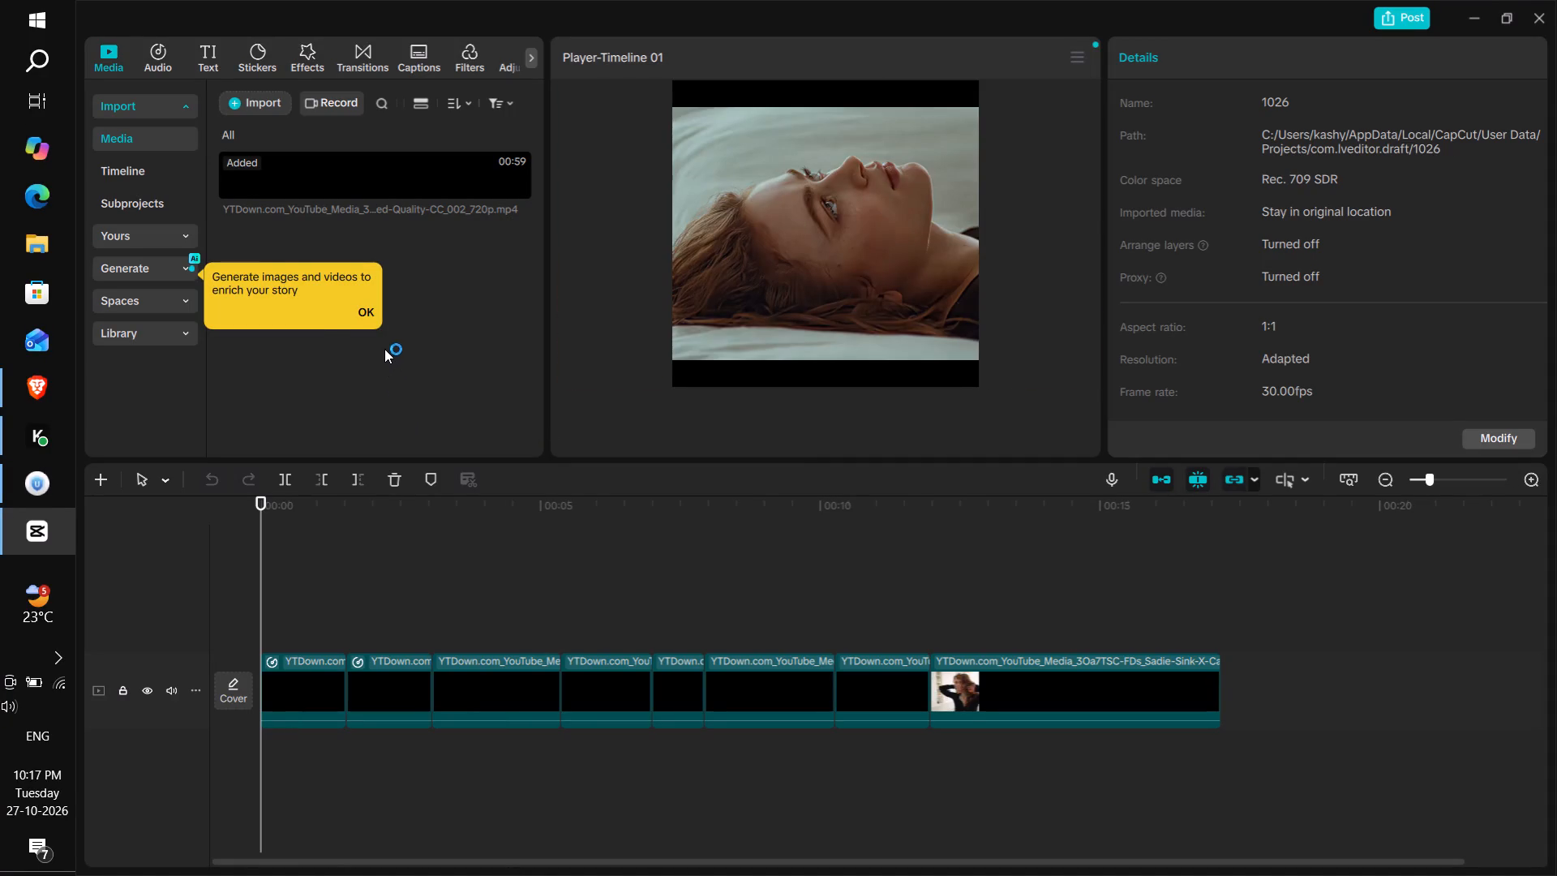
Dismiss the tip about generating images and videos.
{"action": "left_click", "coordinate": [359, 310]}
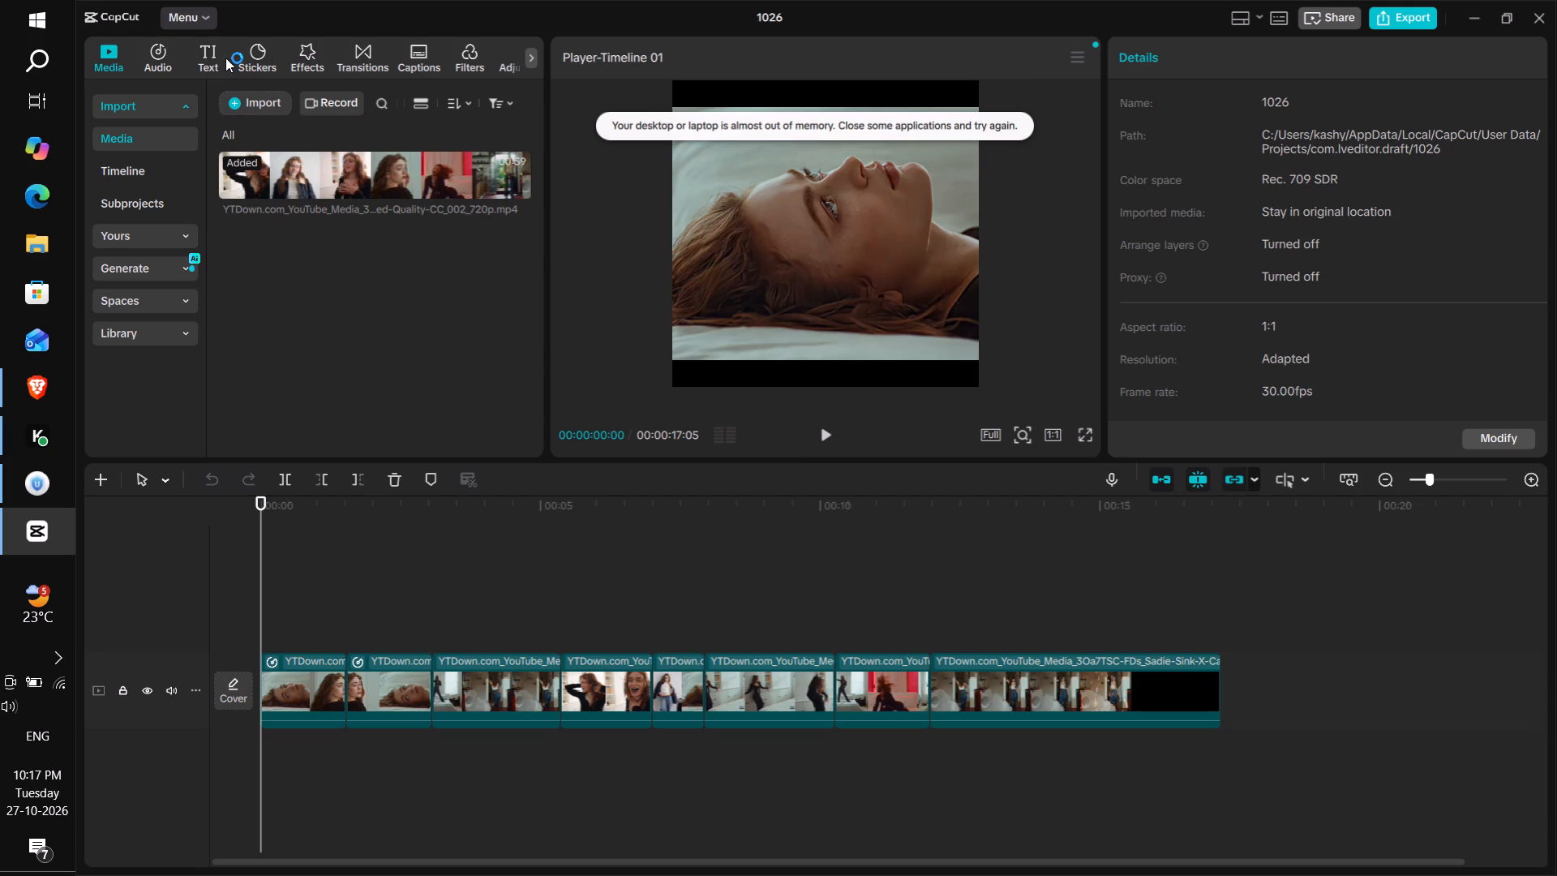
Search the video effects for "MIRROR", browse the effects, and return to the project's imported media.
{"action": "left_click", "coordinate": [311, 62]}
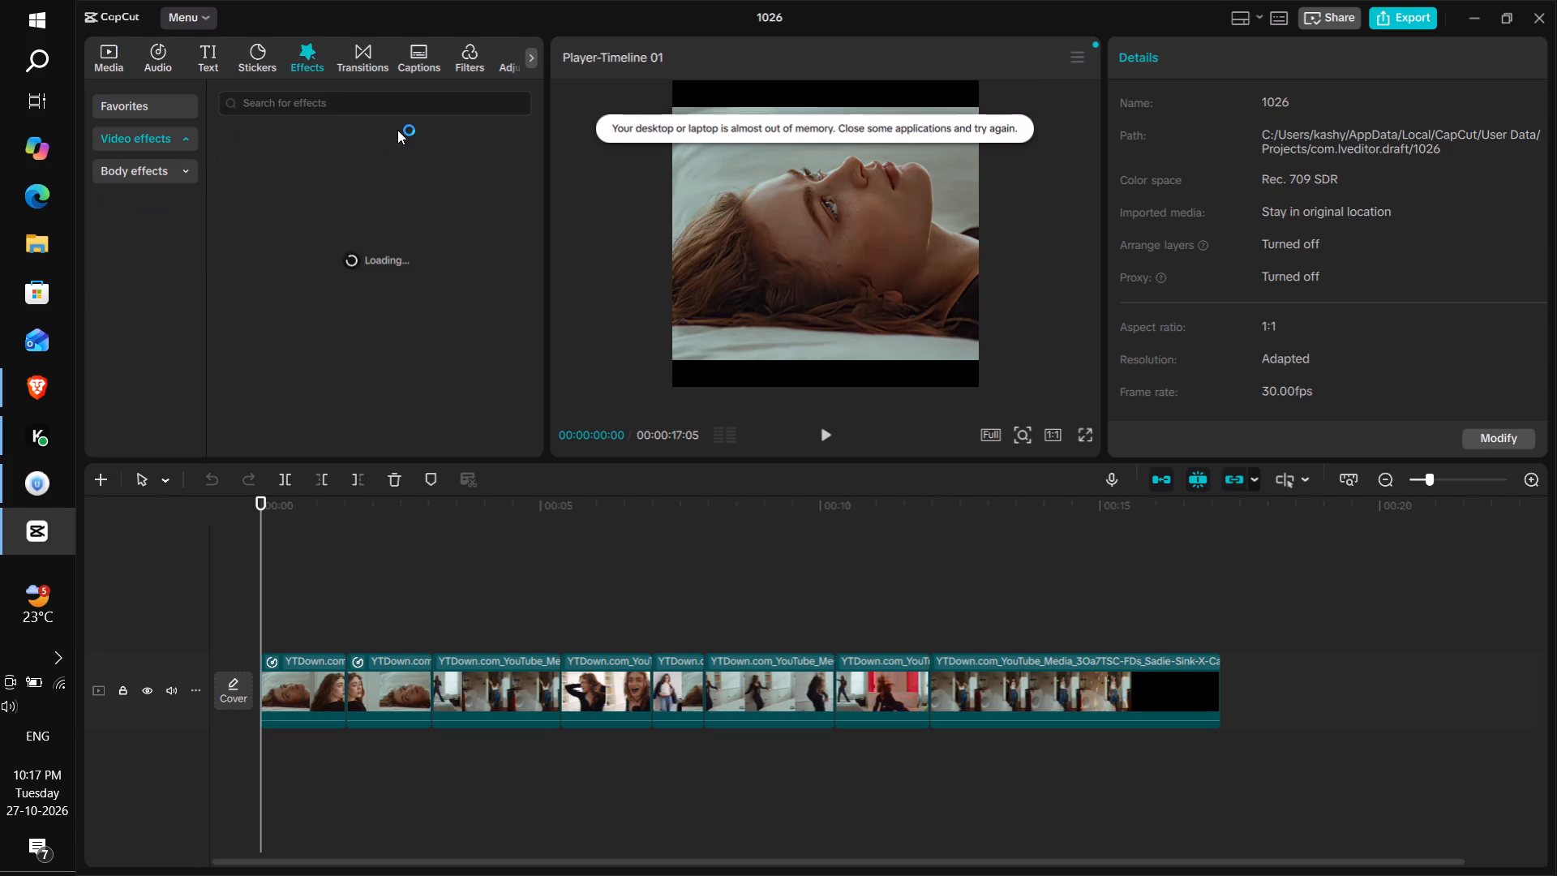
{"action": "left_click", "coordinate": [402, 112]}
{"action": "type", "text": "MIRROR"}
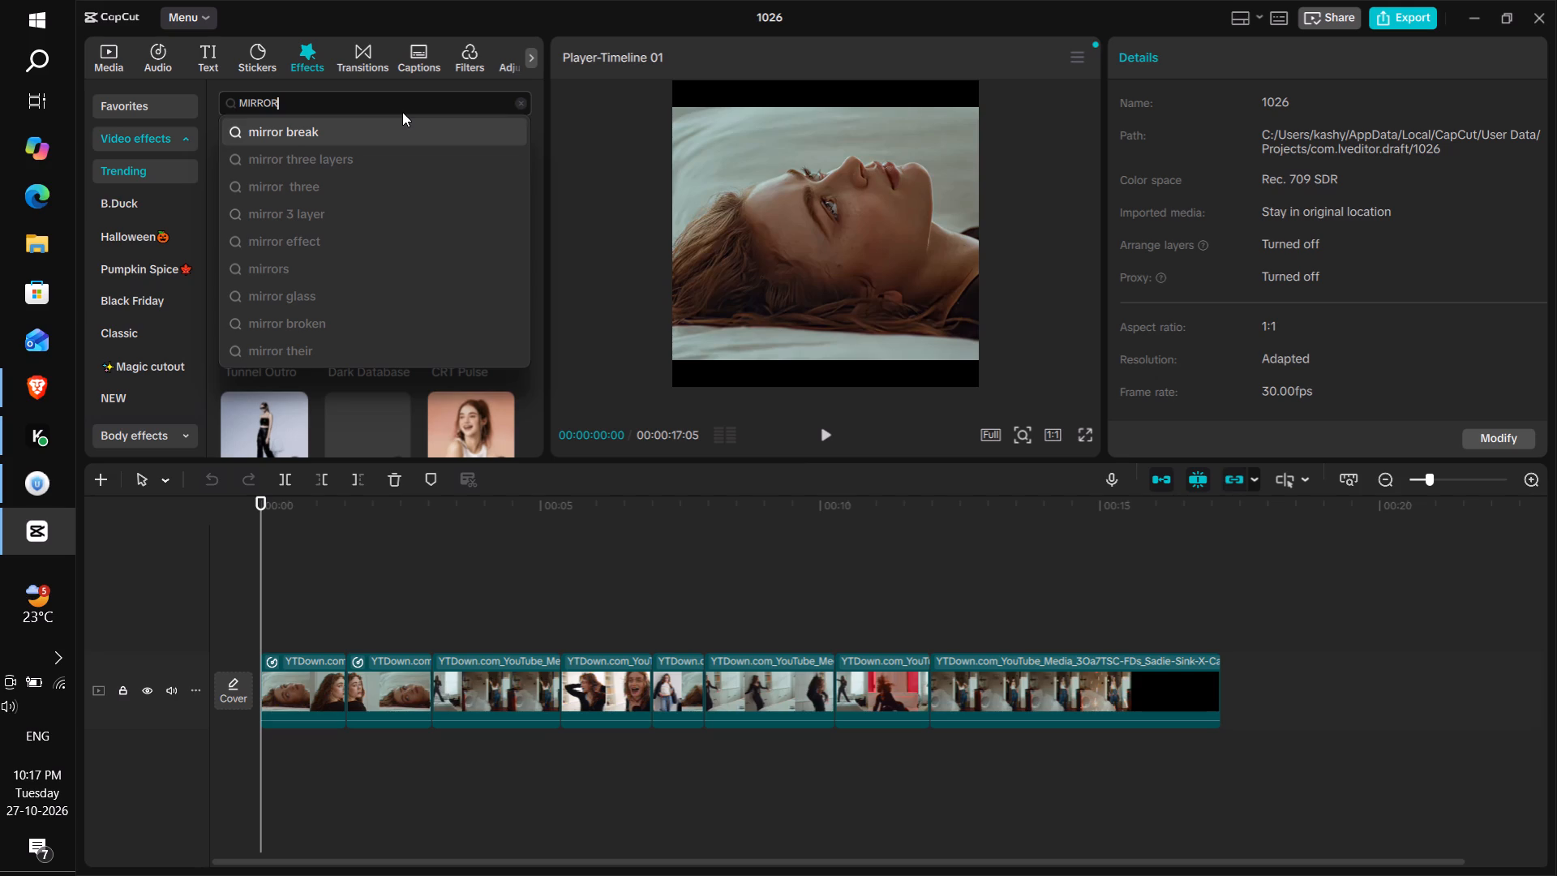
{"action": "left_click", "coordinate": [626, 213]}
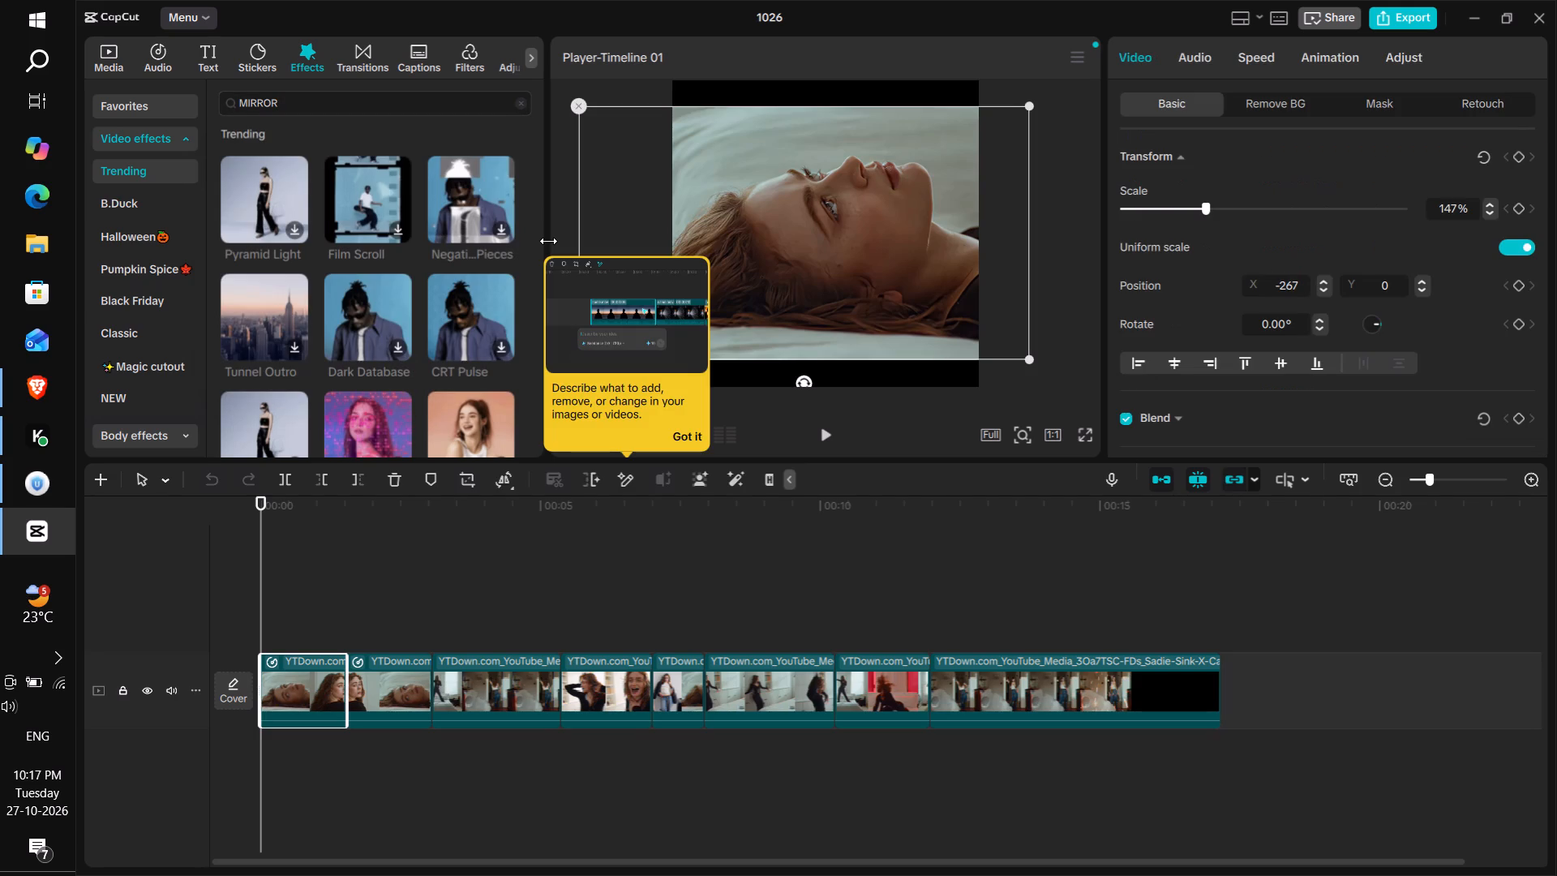
{"action": "scroll", "coordinate": [442, 414], "scroll_direction": "down", "scroll_amount": 3}
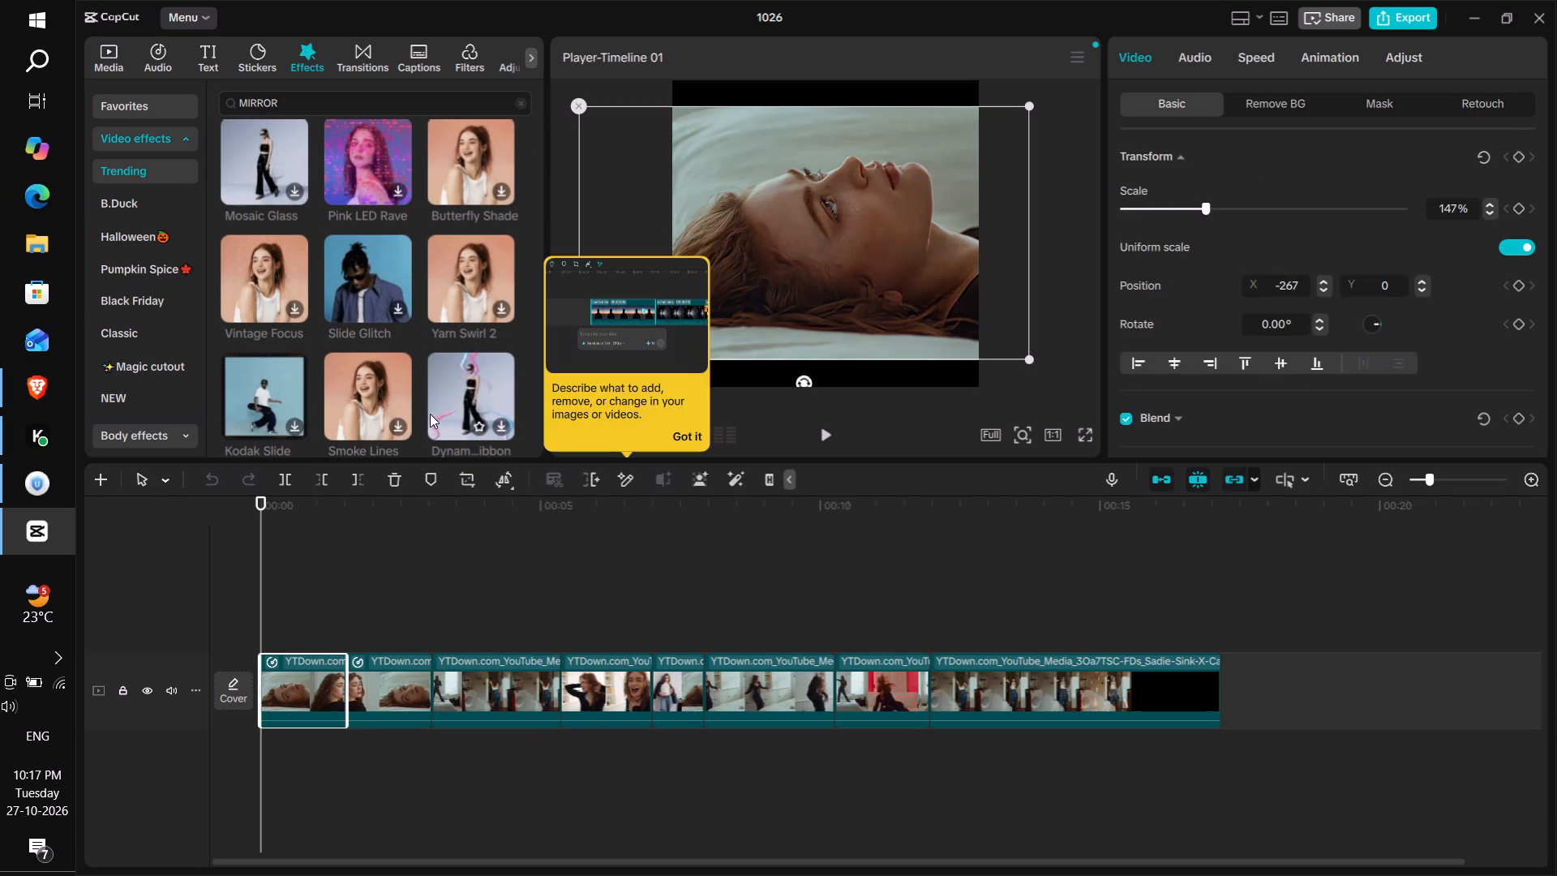
{"action": "scroll", "coordinate": [430, 414], "scroll_direction": "up", "scroll_amount": 5}
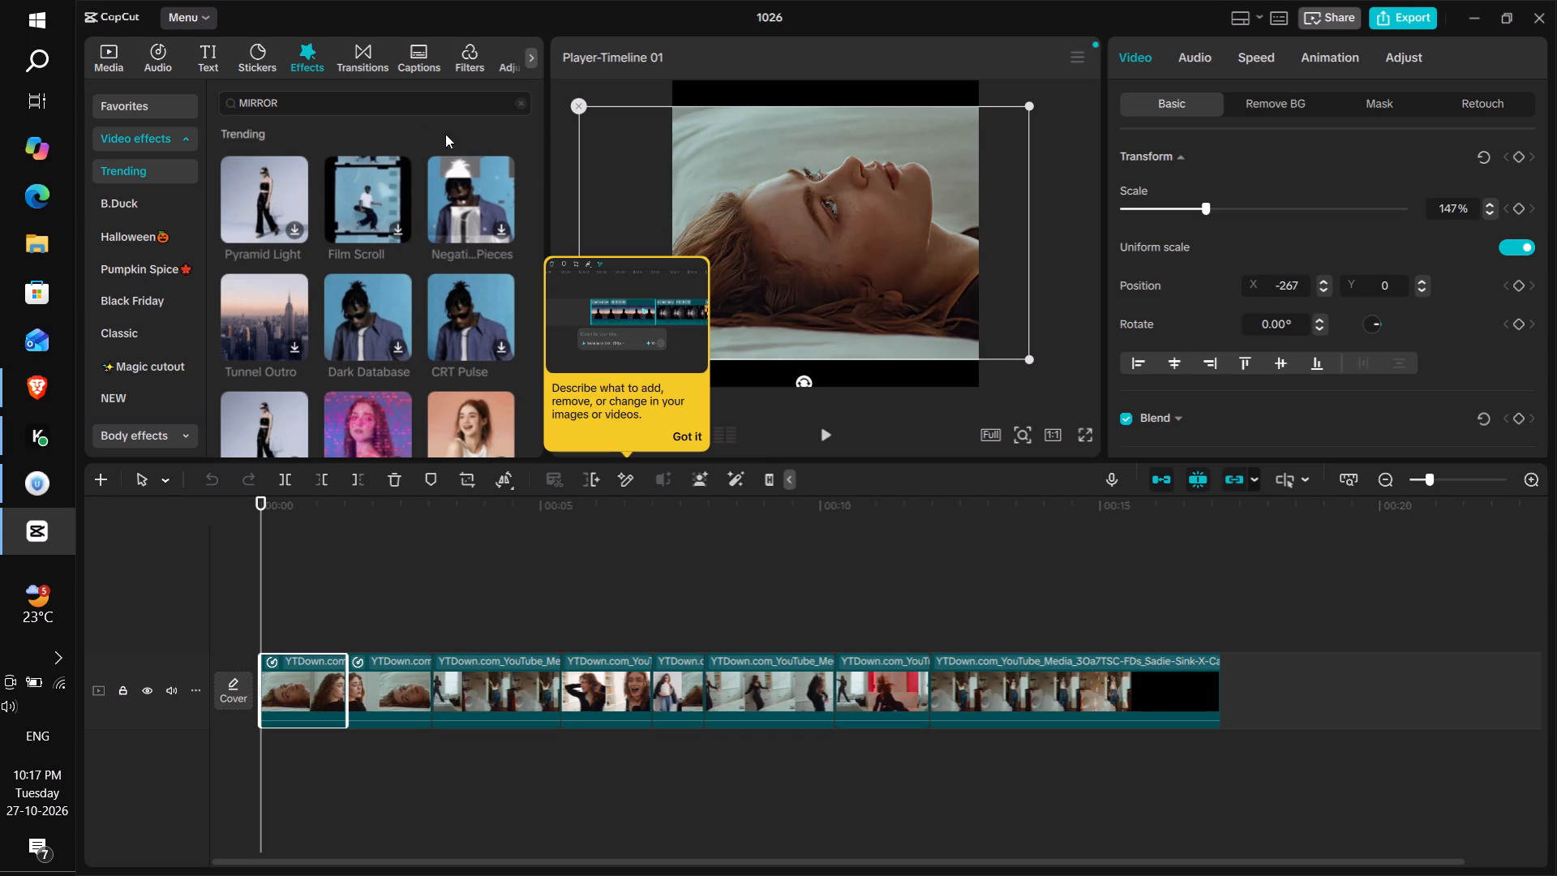
{"action": "left_click", "coordinate": [519, 104]}
{"action": "left_click", "coordinate": [109, 49]}
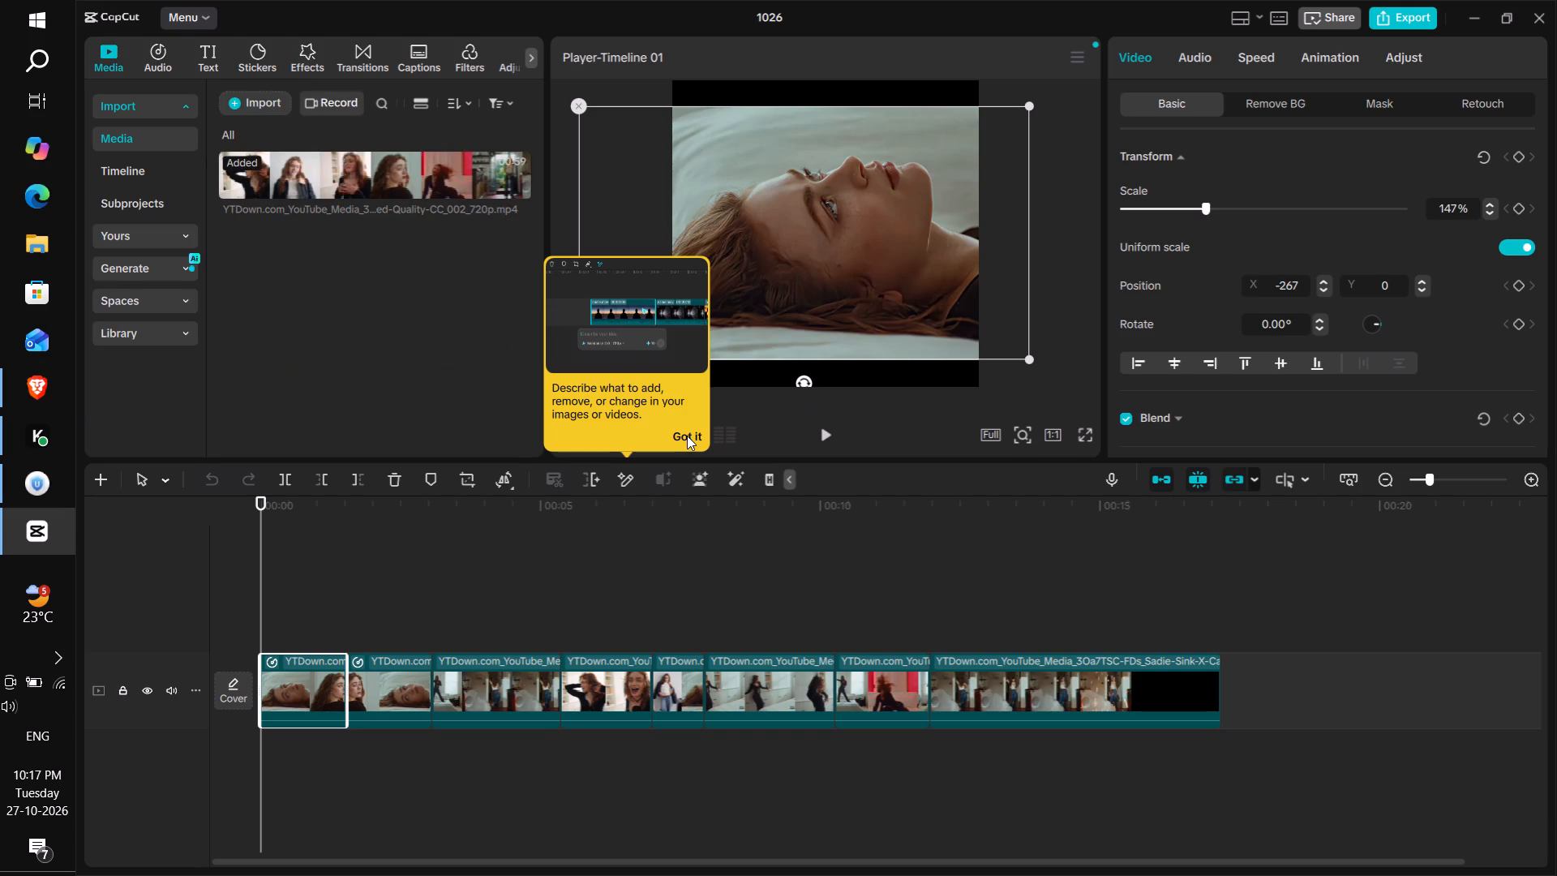
Dismiss the editing tip and enlarge the first timeline clip to 177% so it fills the square frame.
{"action": "left_click", "coordinate": [687, 436]}
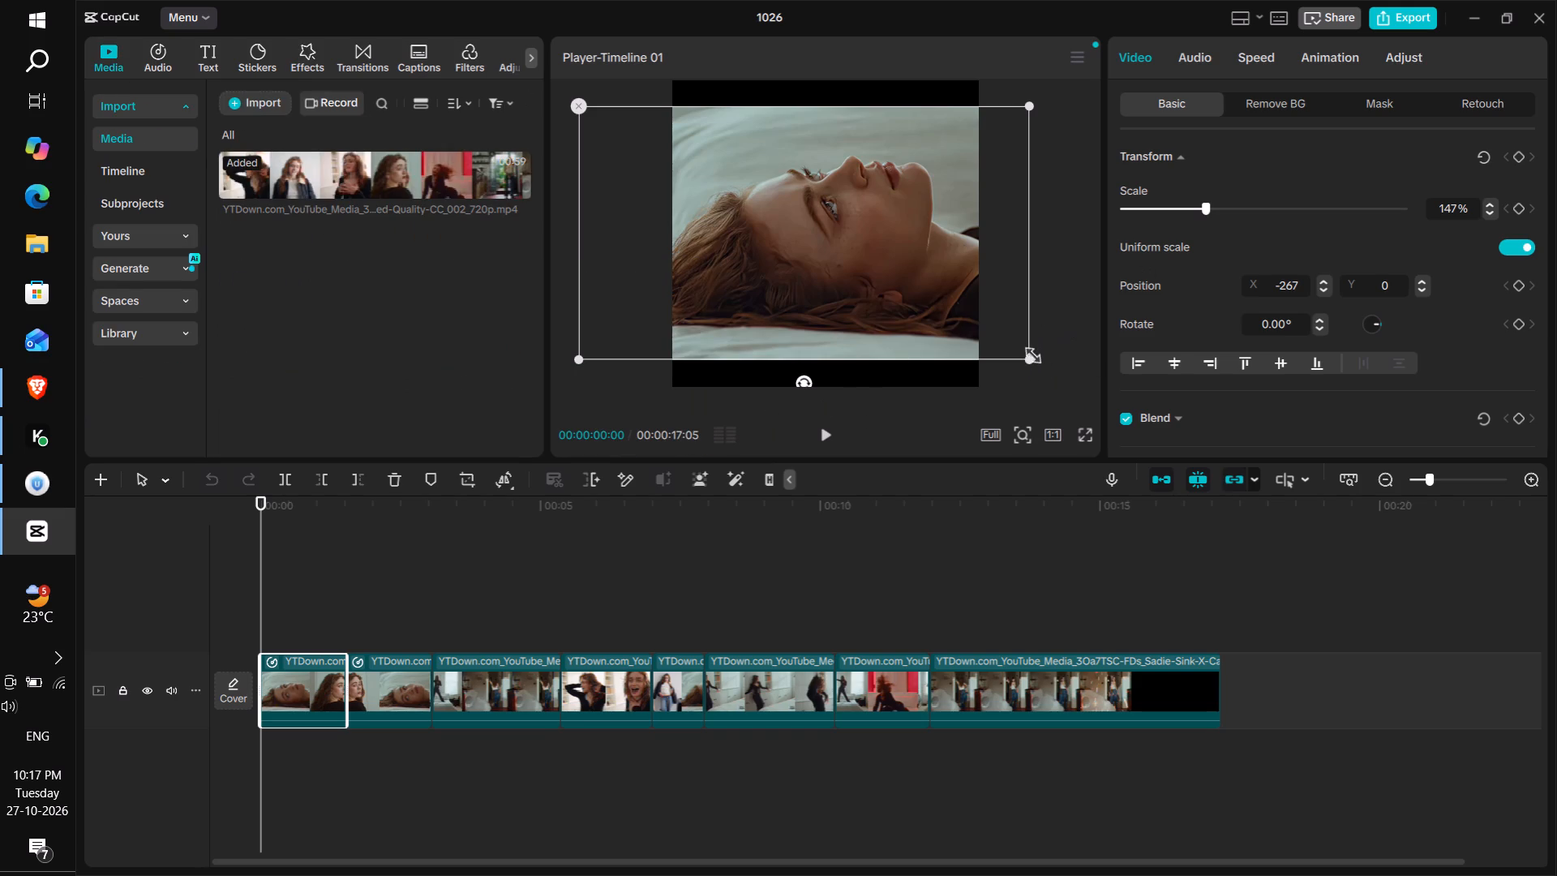
{"action": "left_click_drag", "start_coordinate": [1025, 354], "coordinate": [1054, 416]}
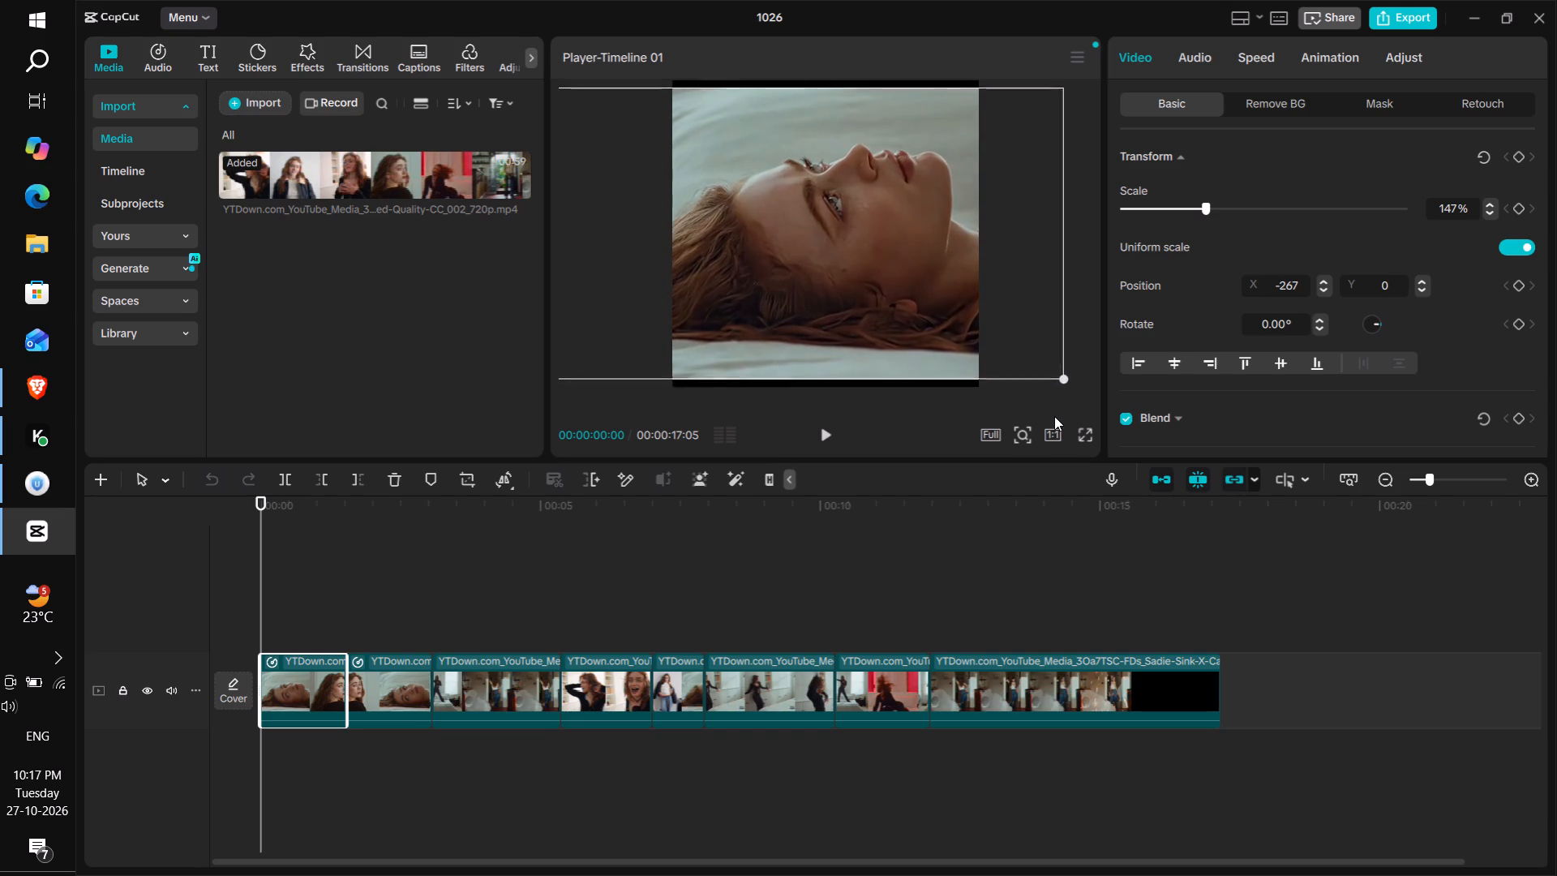
{"action": "left_click_drag", "start_coordinate": [1054, 416], "coordinate": [1057, 431]}
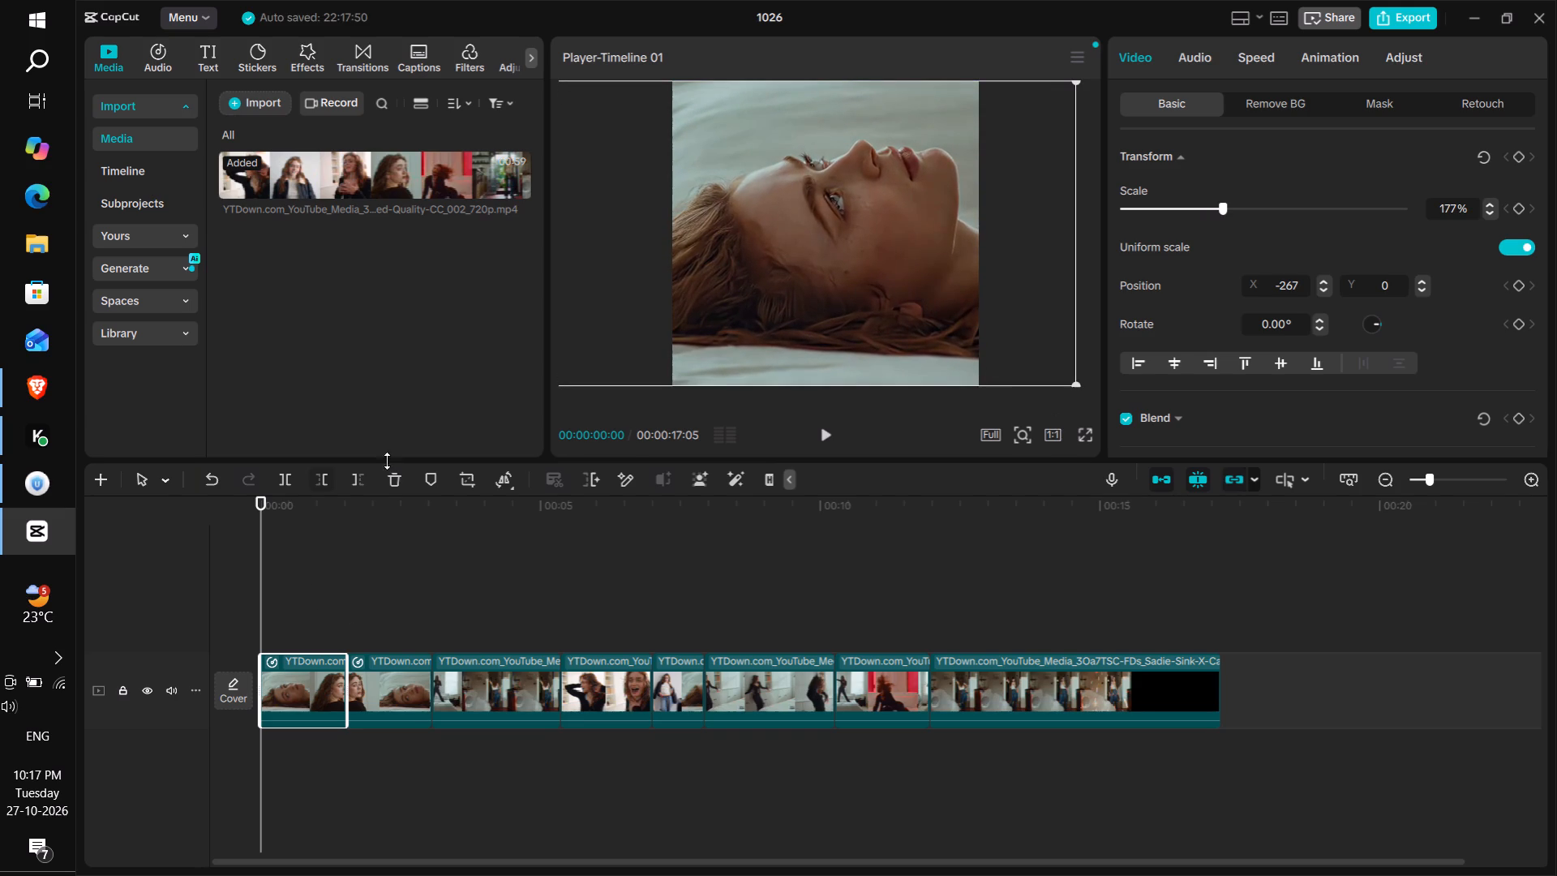
Play the opening of the timeline and delete the second clip.
{"action": "left_click", "coordinate": [825, 433]}
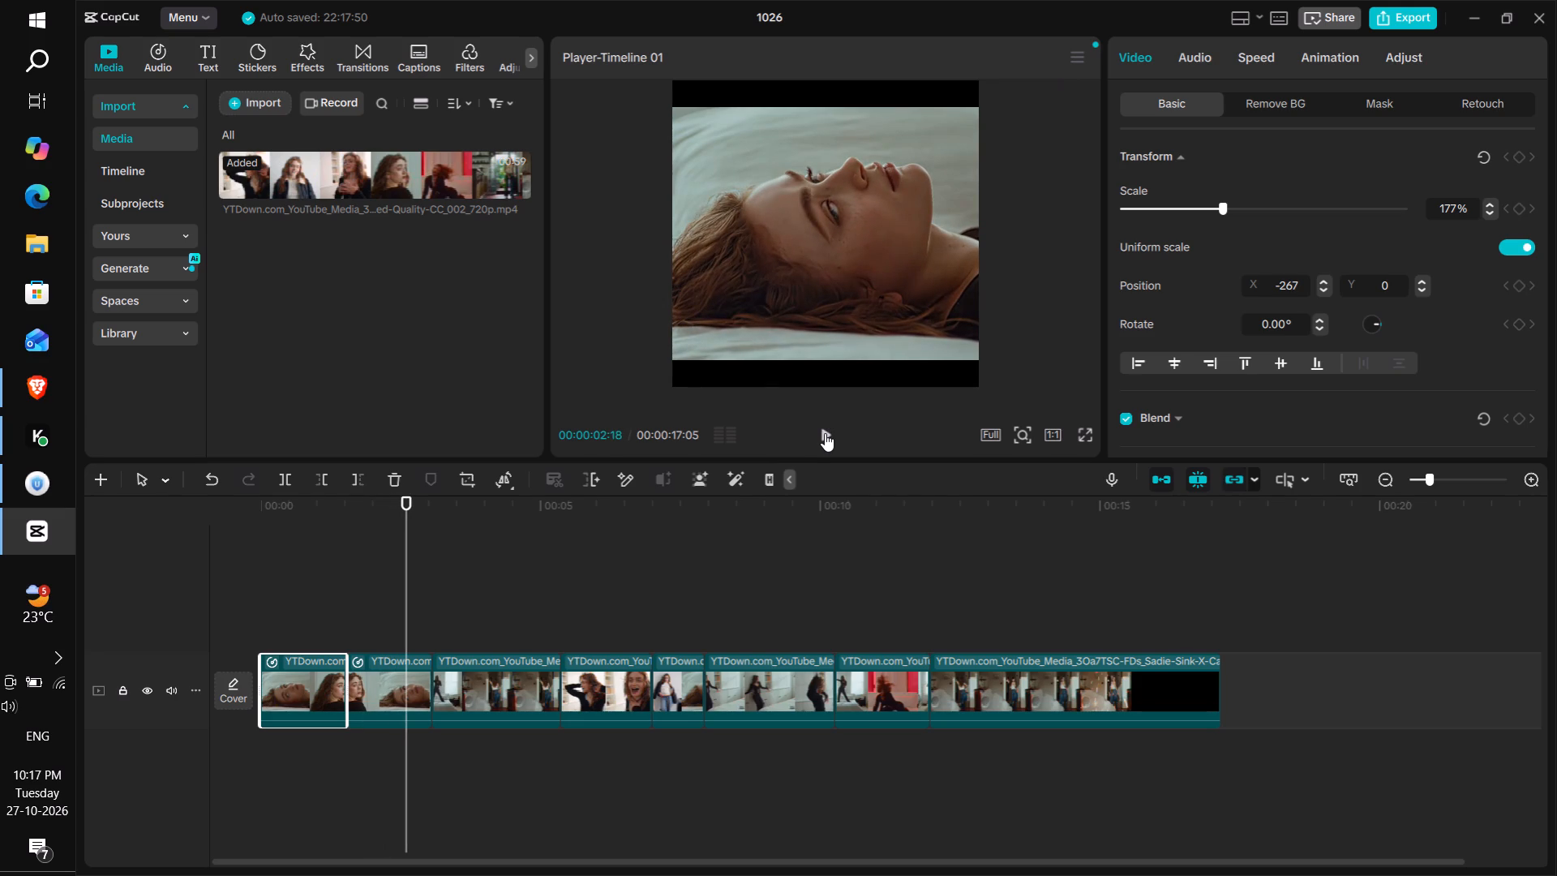
{"action": "left_click", "coordinate": [384, 676]}
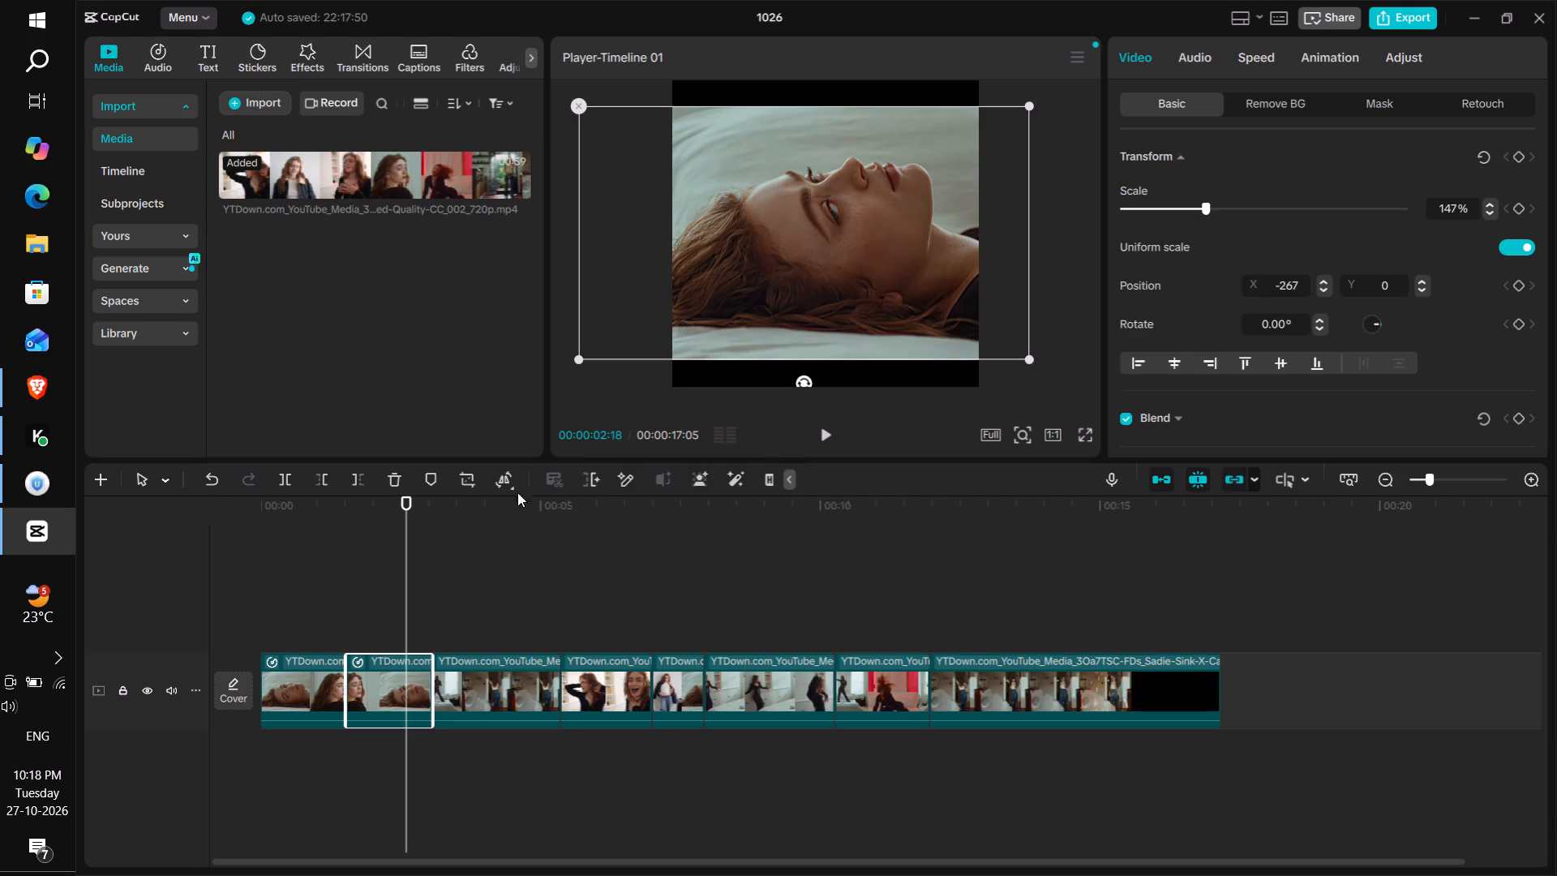
{"action": "left_click", "coordinate": [394, 480]}
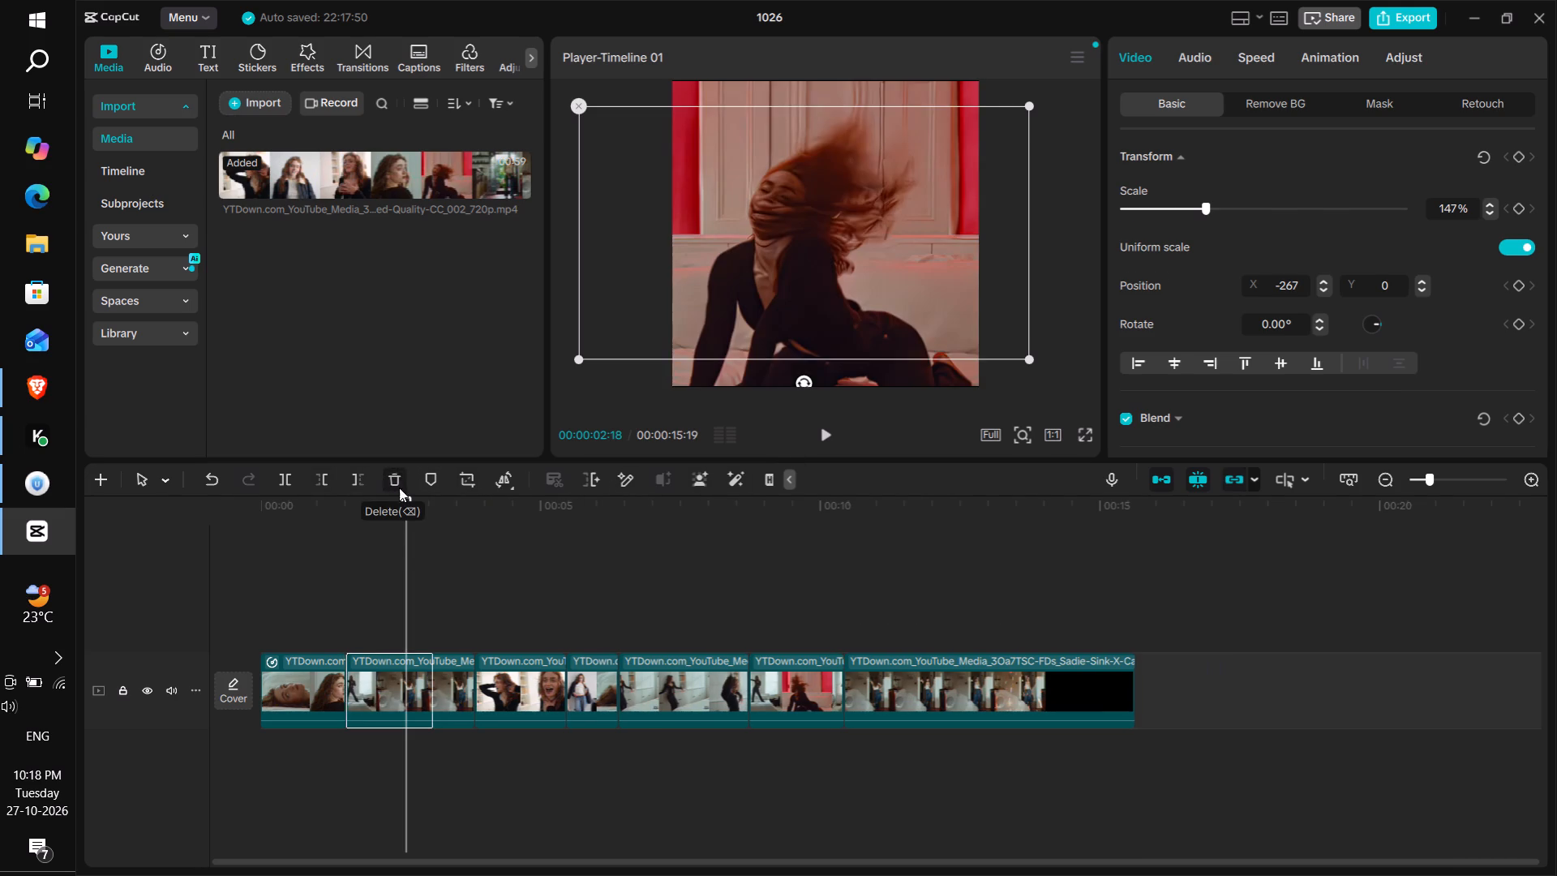
Play the timeline from the start to check the enlarged first clip and the cut after it.
{"action": "left_click_drag", "start_coordinate": [323, 500], "coordinate": [231, 518]}
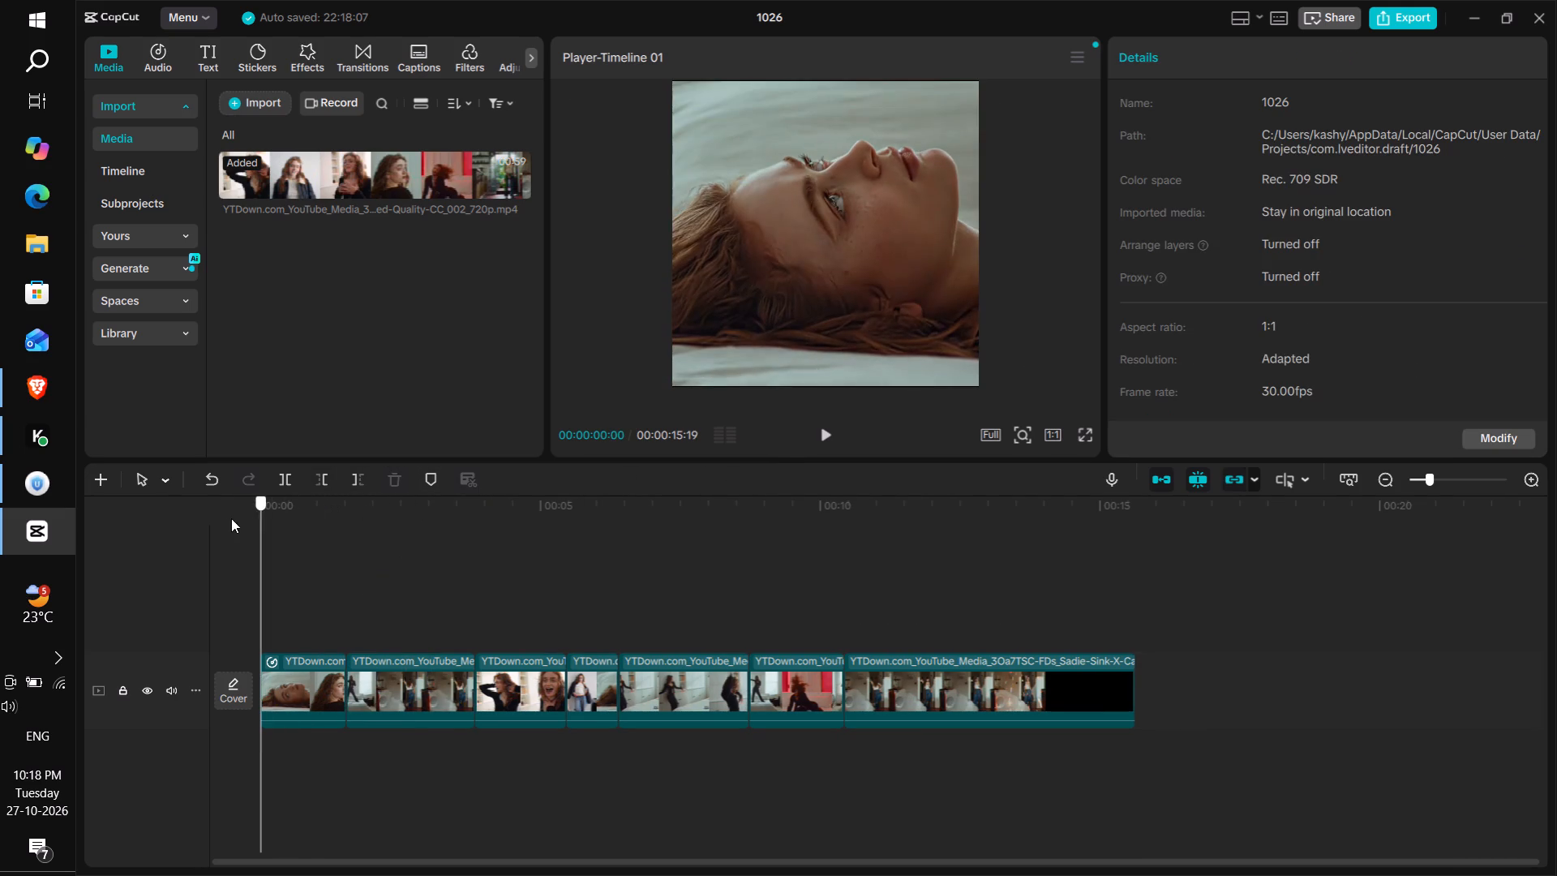
{"action": "left_click_drag", "start_coordinate": [231, 518], "coordinate": [228, 520]}
{"action": "left_click", "coordinate": [829, 428]}
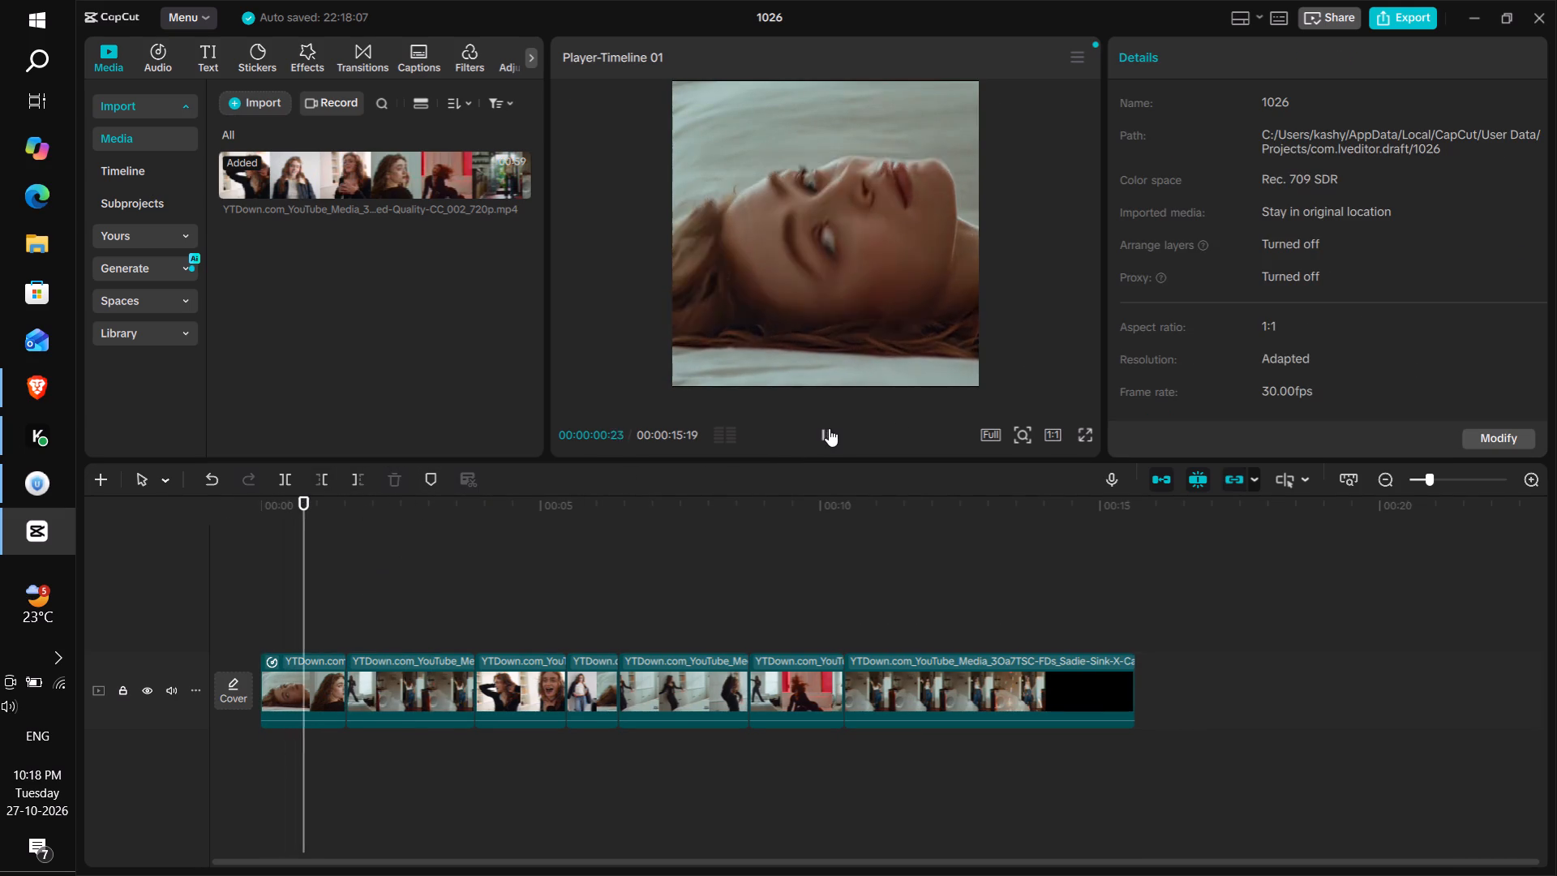
{"action": "left_click", "coordinate": [829, 428]}
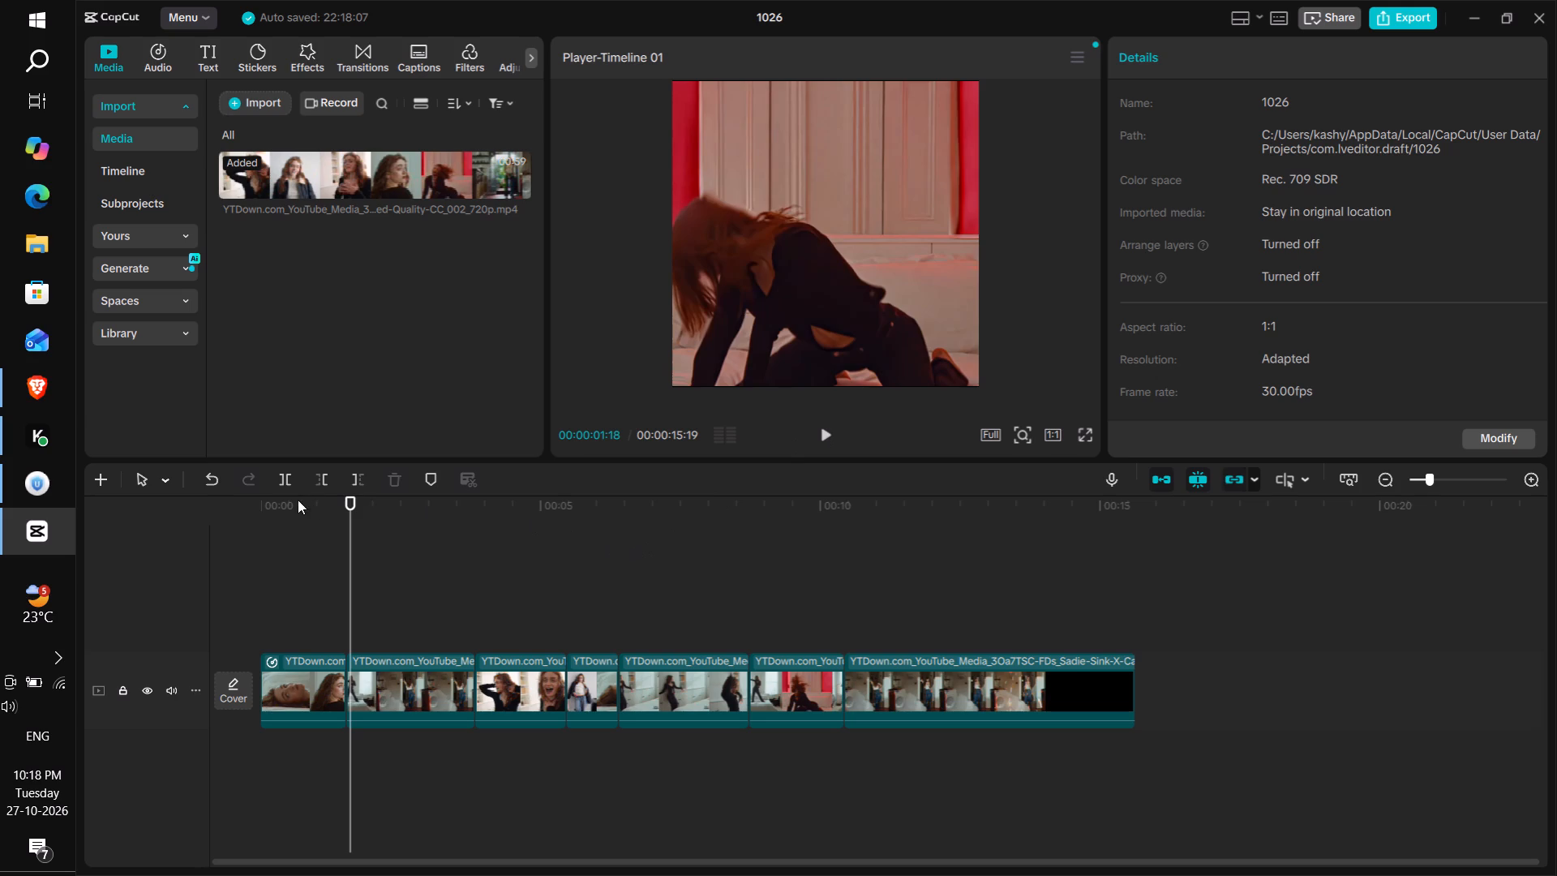
Duplicate the first clip and place the copy directly after the original on the main track.
{"action": "left_click", "coordinate": [314, 504]}
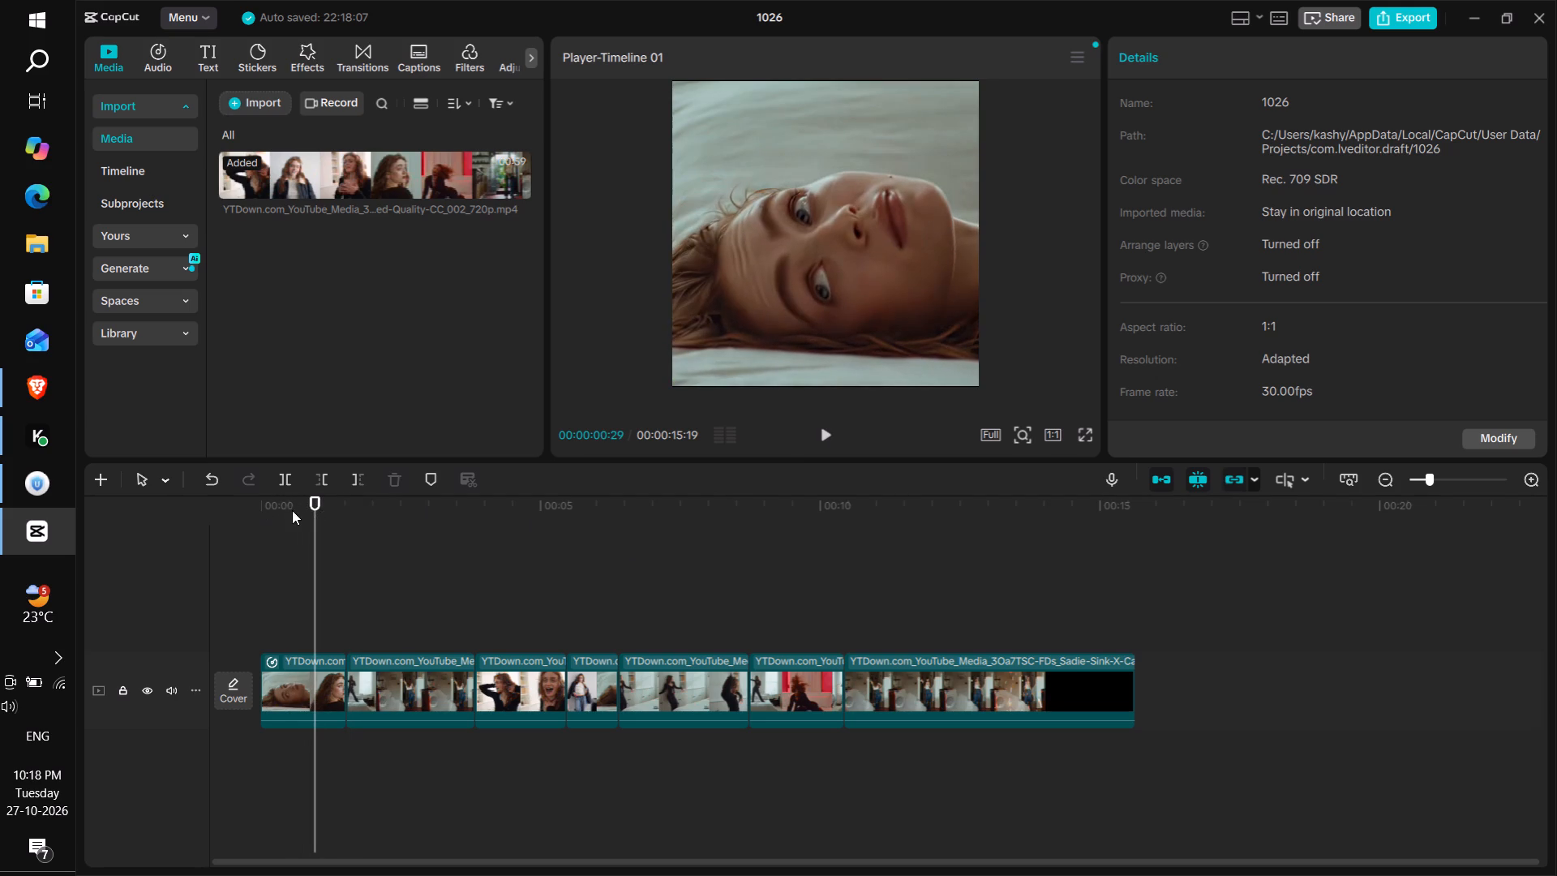
{"action": "left_click", "coordinate": [292, 673]}
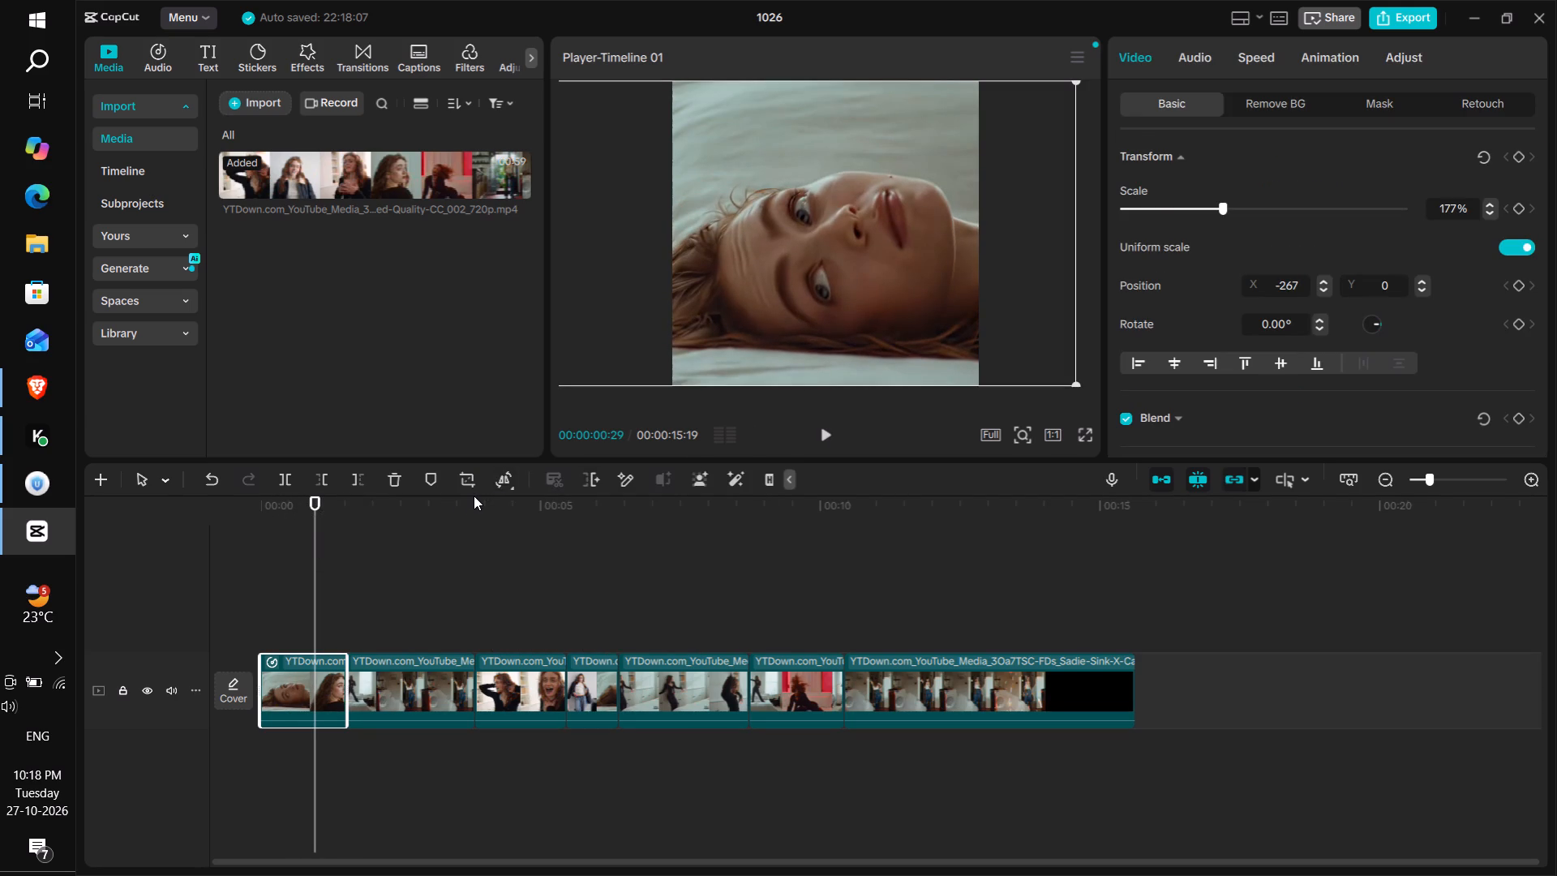
{"action": "key", "text": "ctrl+c"}
{"action": "key", "text": "ctrl+v"}
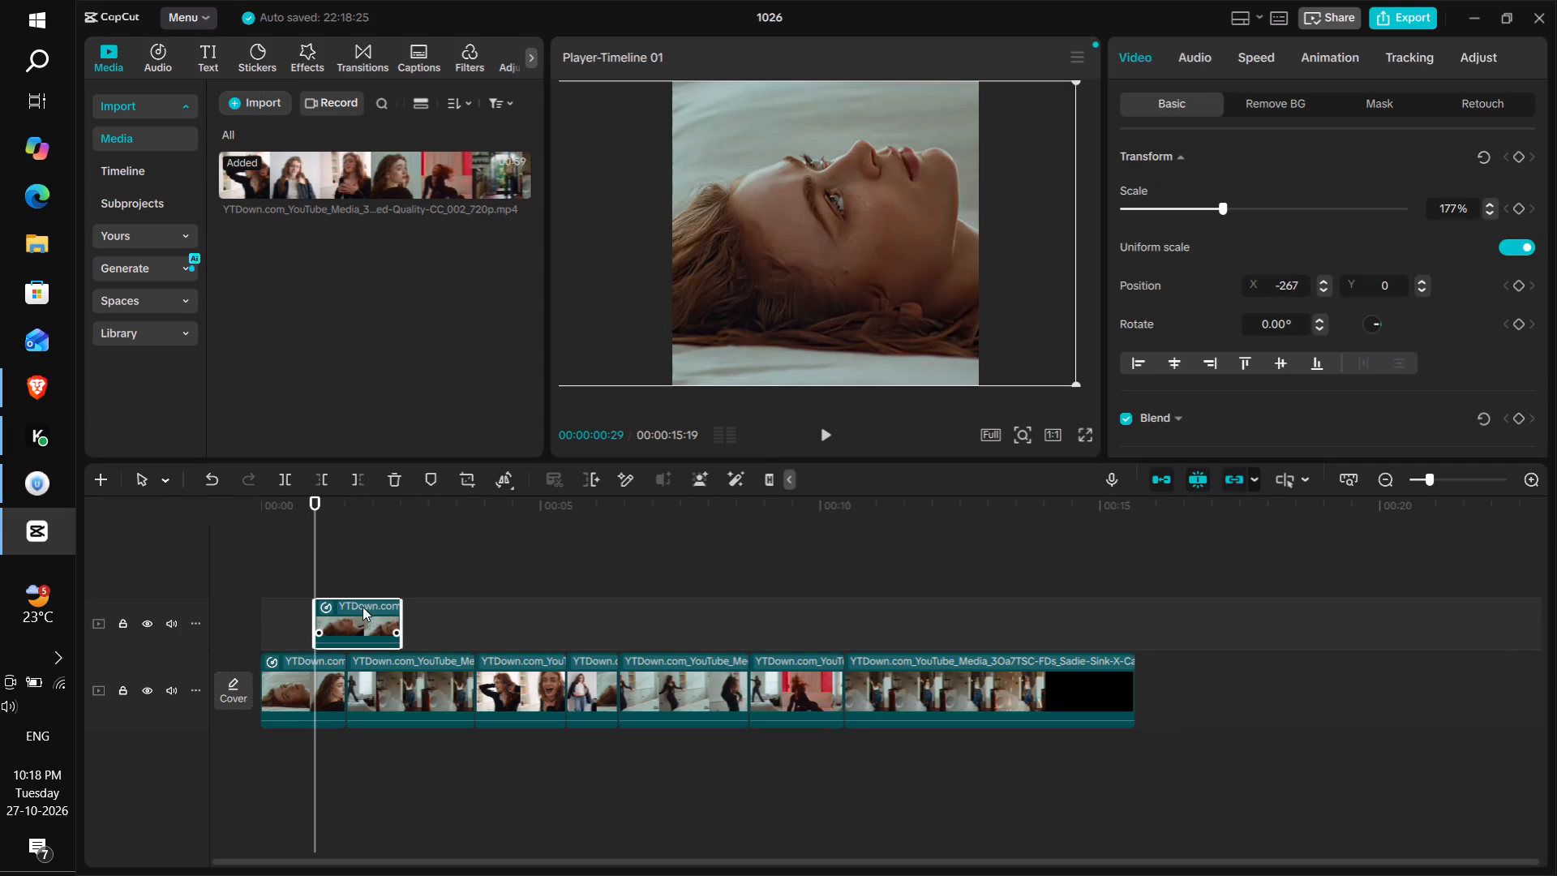
{"action": "left_click_drag", "start_coordinate": [338, 617], "coordinate": [370, 689]}
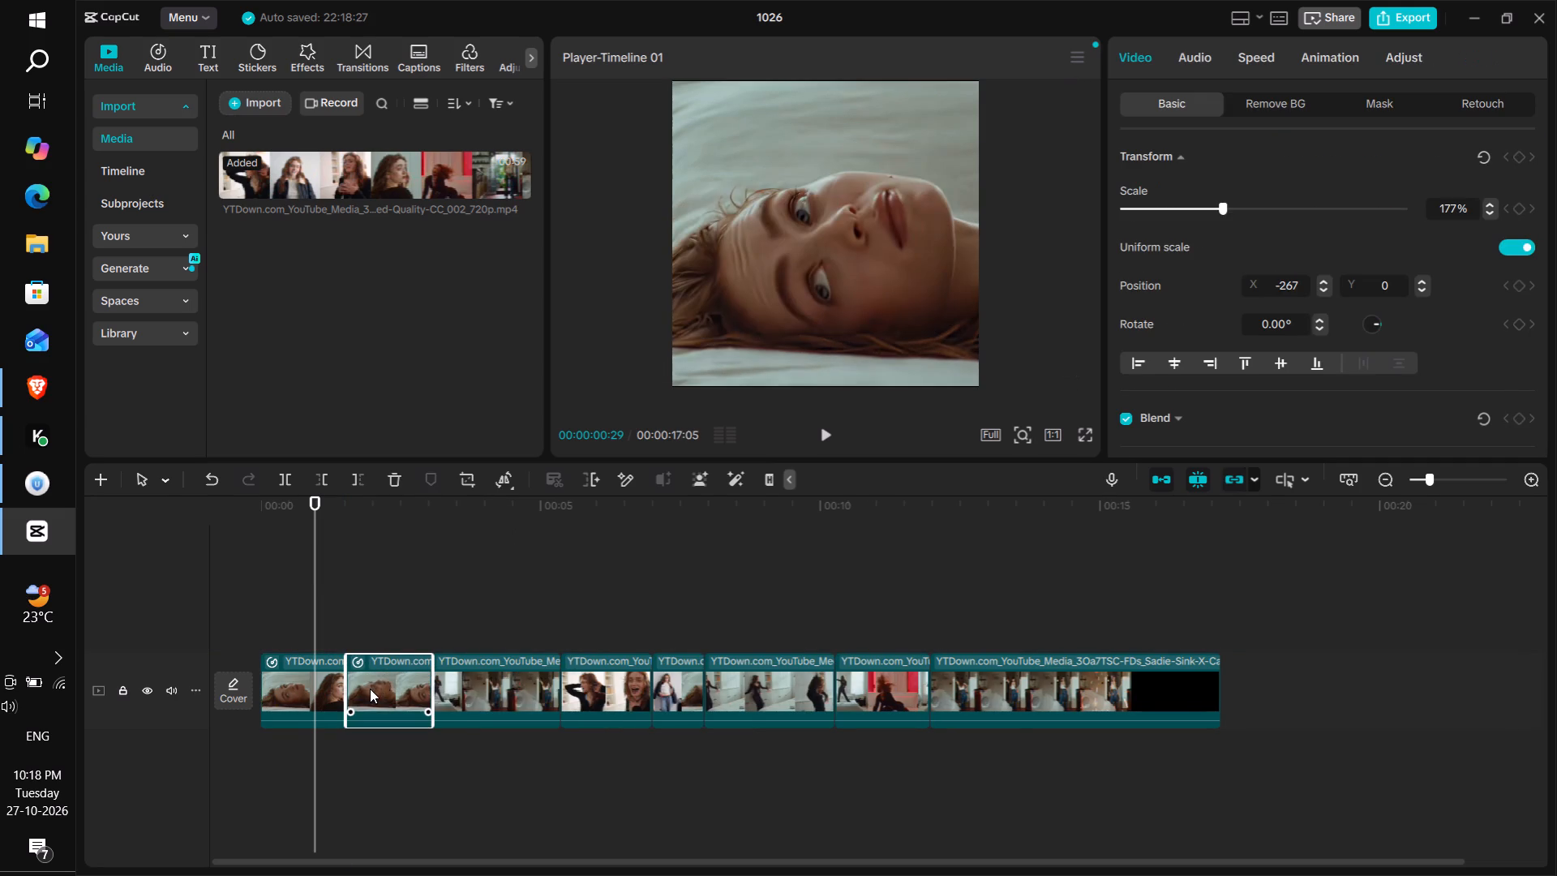
Reverse the duplicated second clip.
{"action": "left_click_drag", "start_coordinate": [386, 504], "coordinate": [396, 502]}
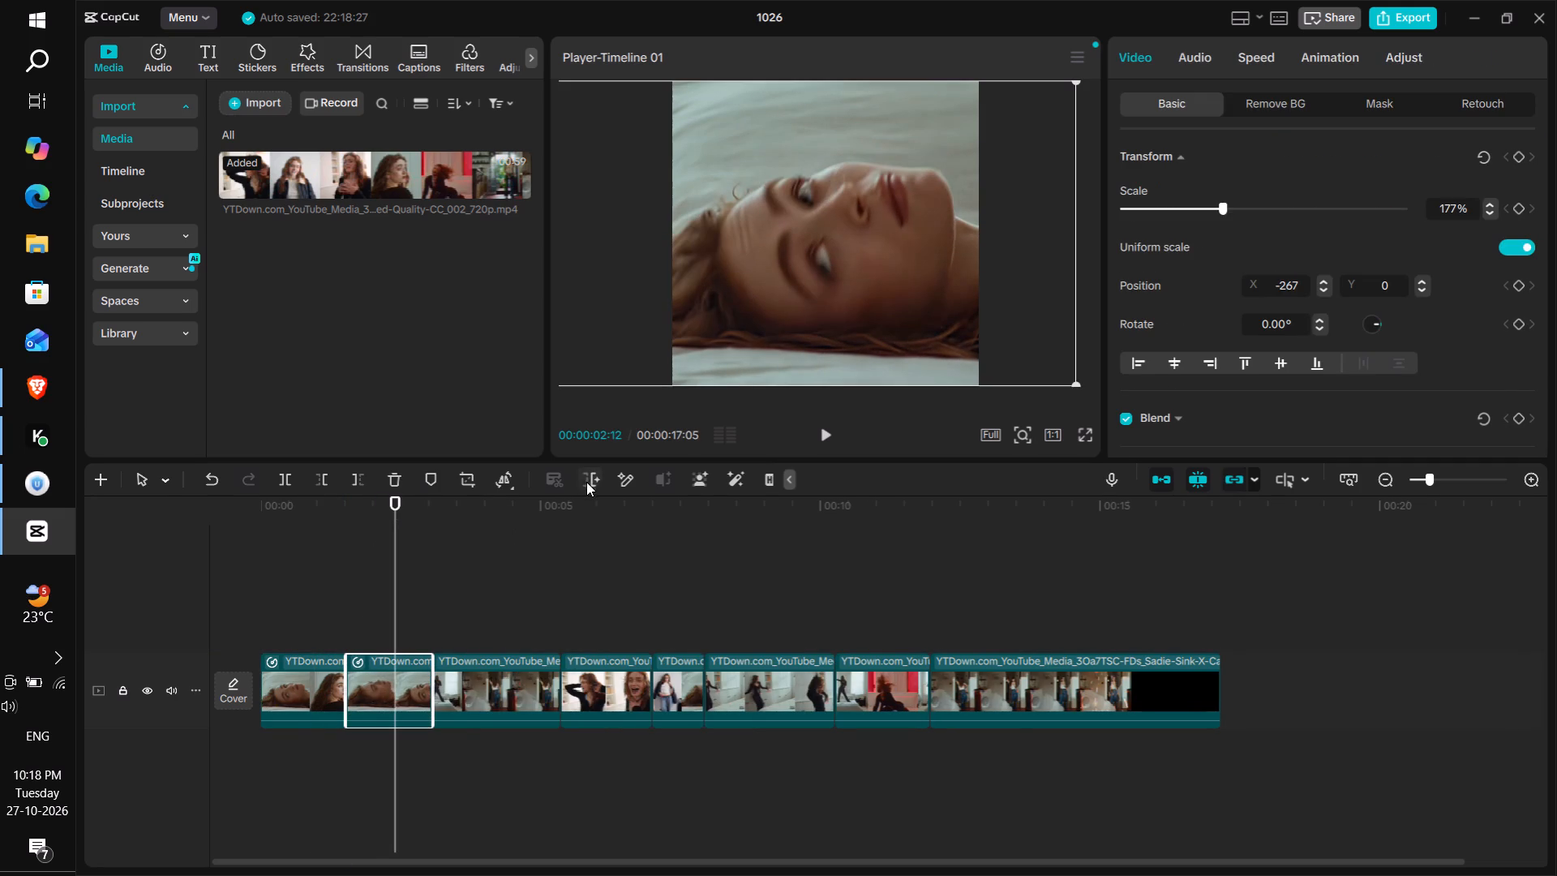
{"action": "left_click", "coordinate": [536, 560]}
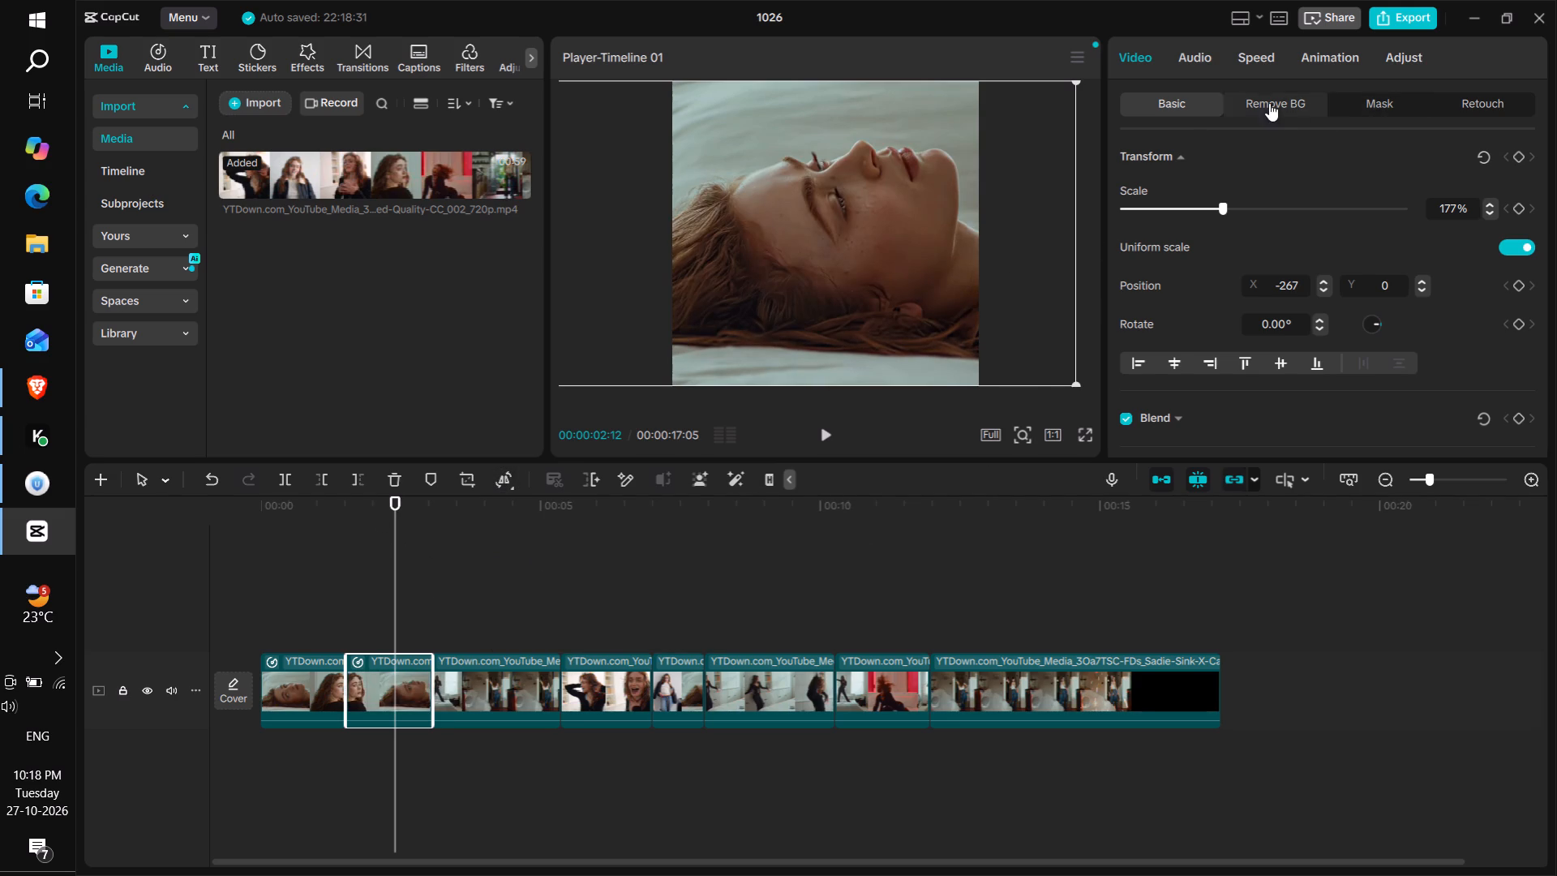
Raise the end point of the second clip's custom speed curve level with its start point, making the curve flat.
{"action": "left_click", "coordinate": [1258, 61]}
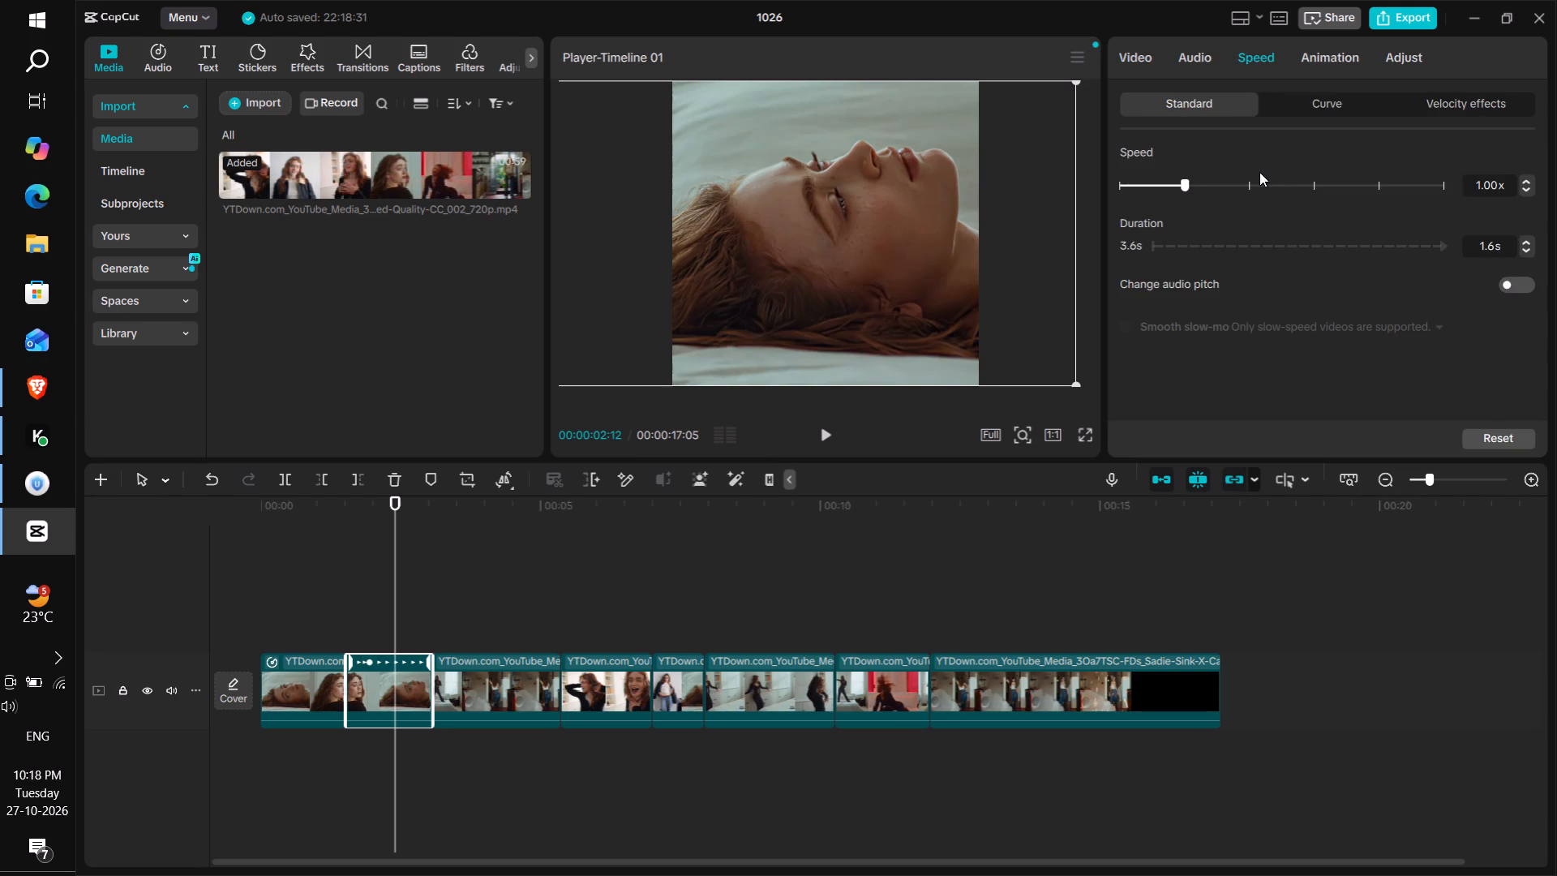
{"action": "left_click", "coordinate": [1314, 104]}
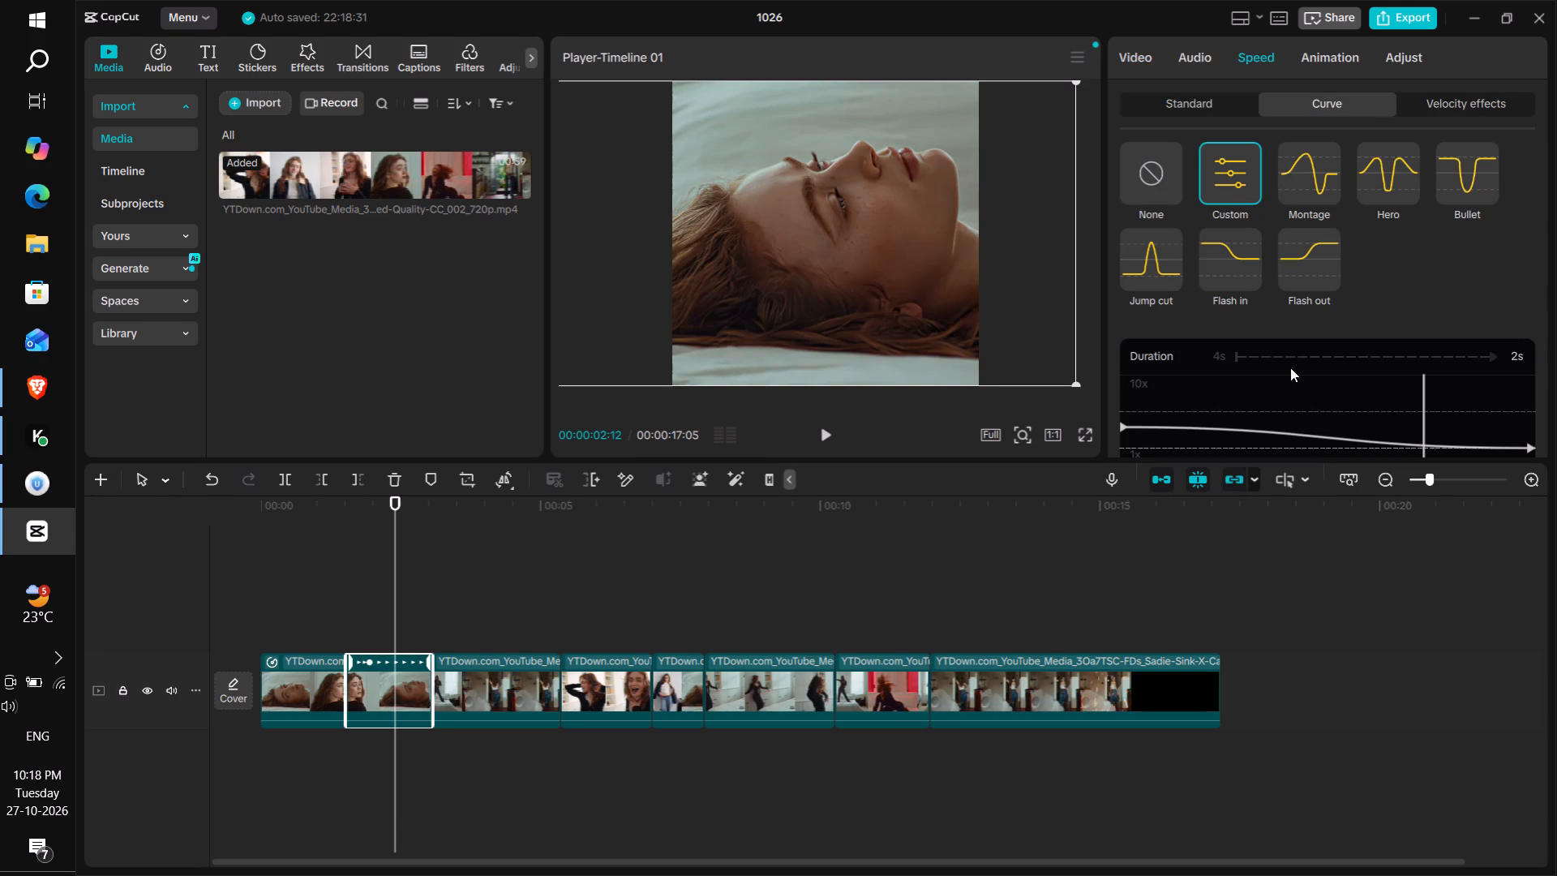
{"action": "scroll", "coordinate": [1368, 346], "scroll_direction": "down", "scroll_amount": 2}
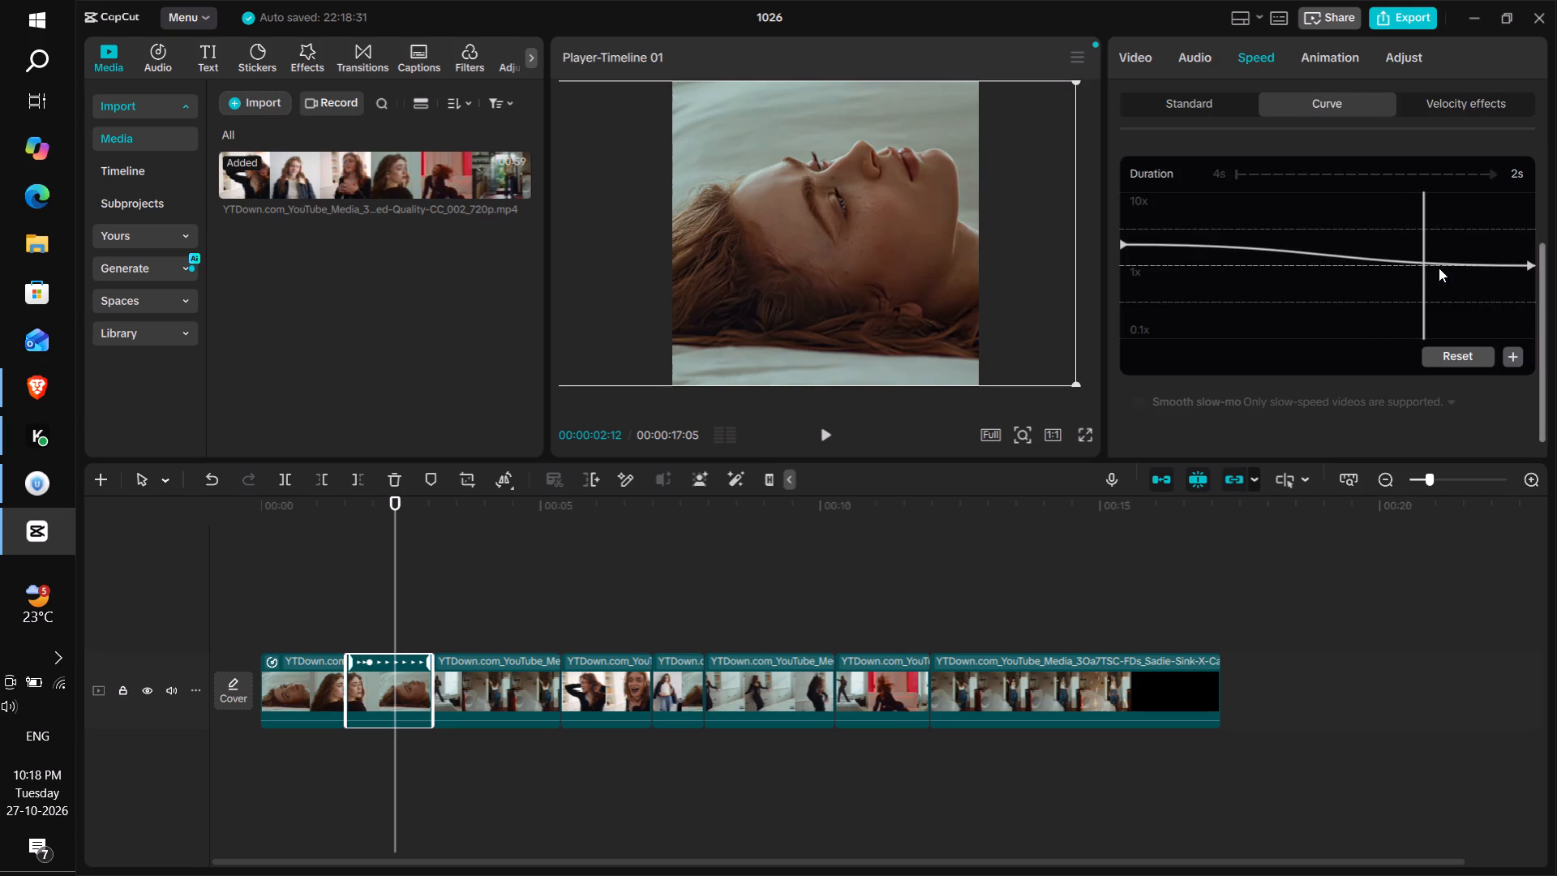
{"action": "left_click_drag", "start_coordinate": [1529, 264], "coordinate": [1528, 251]}
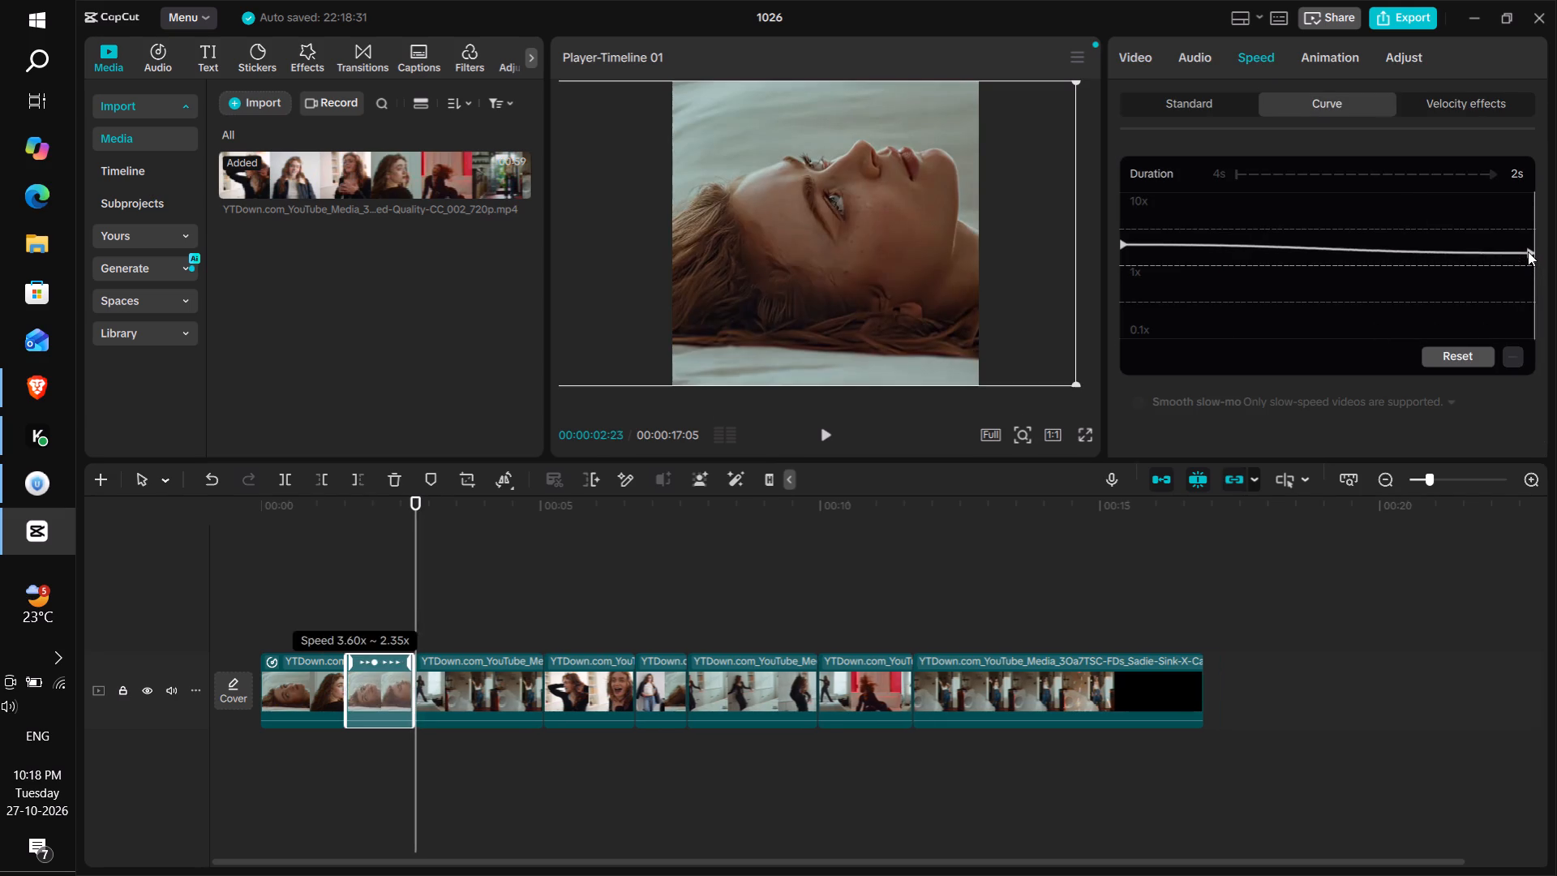
{"action": "left_click_drag", "start_coordinate": [1528, 251], "coordinate": [1528, 239]}
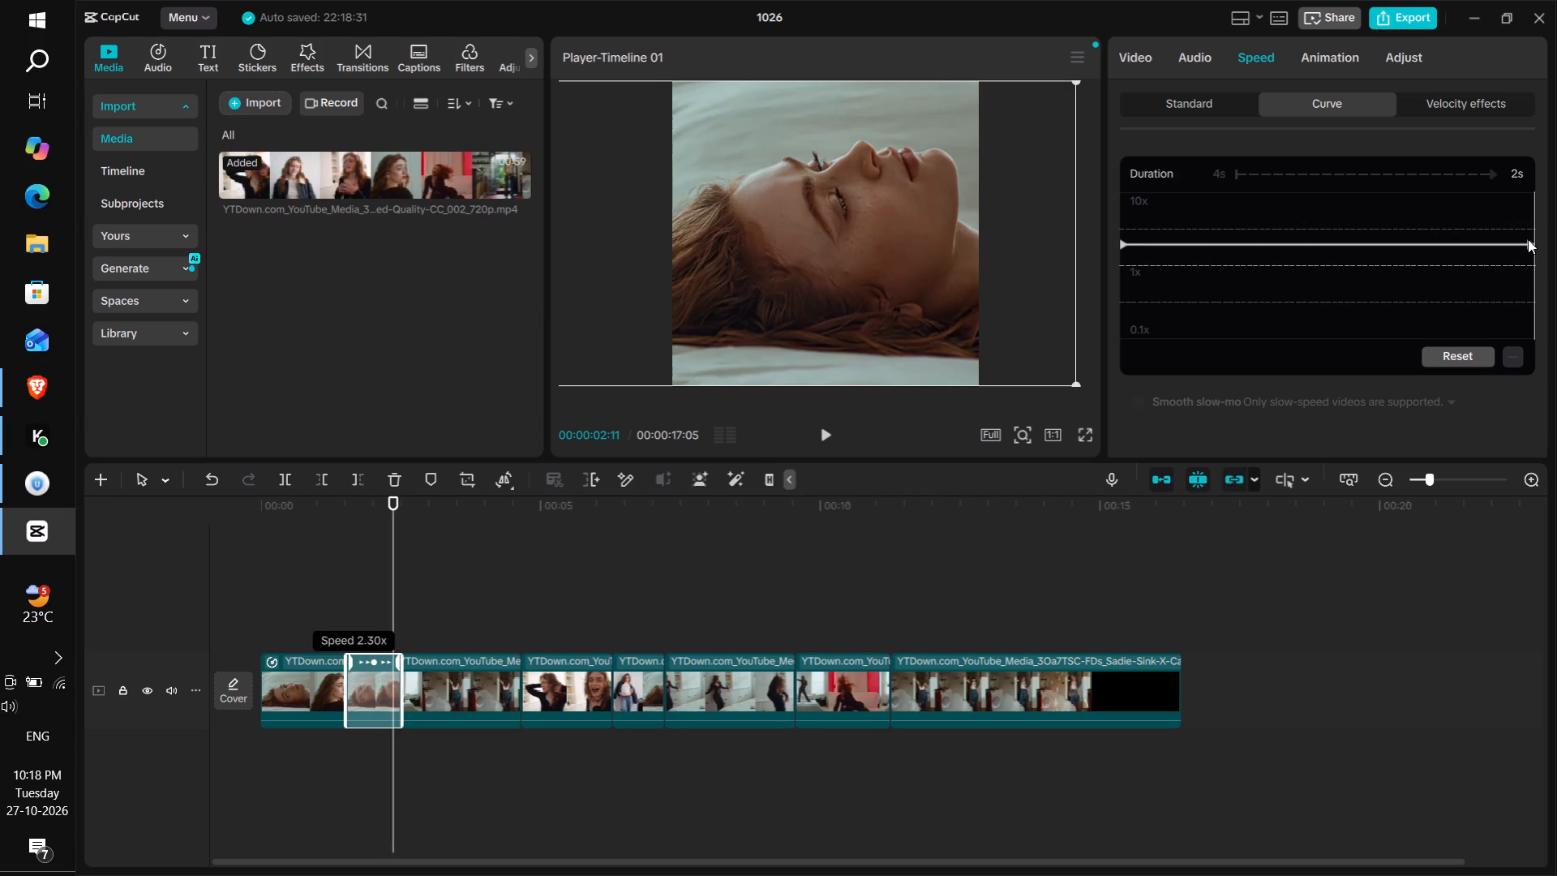
{"action": "left_click_drag", "start_coordinate": [1528, 239], "coordinate": [1528, 242]}
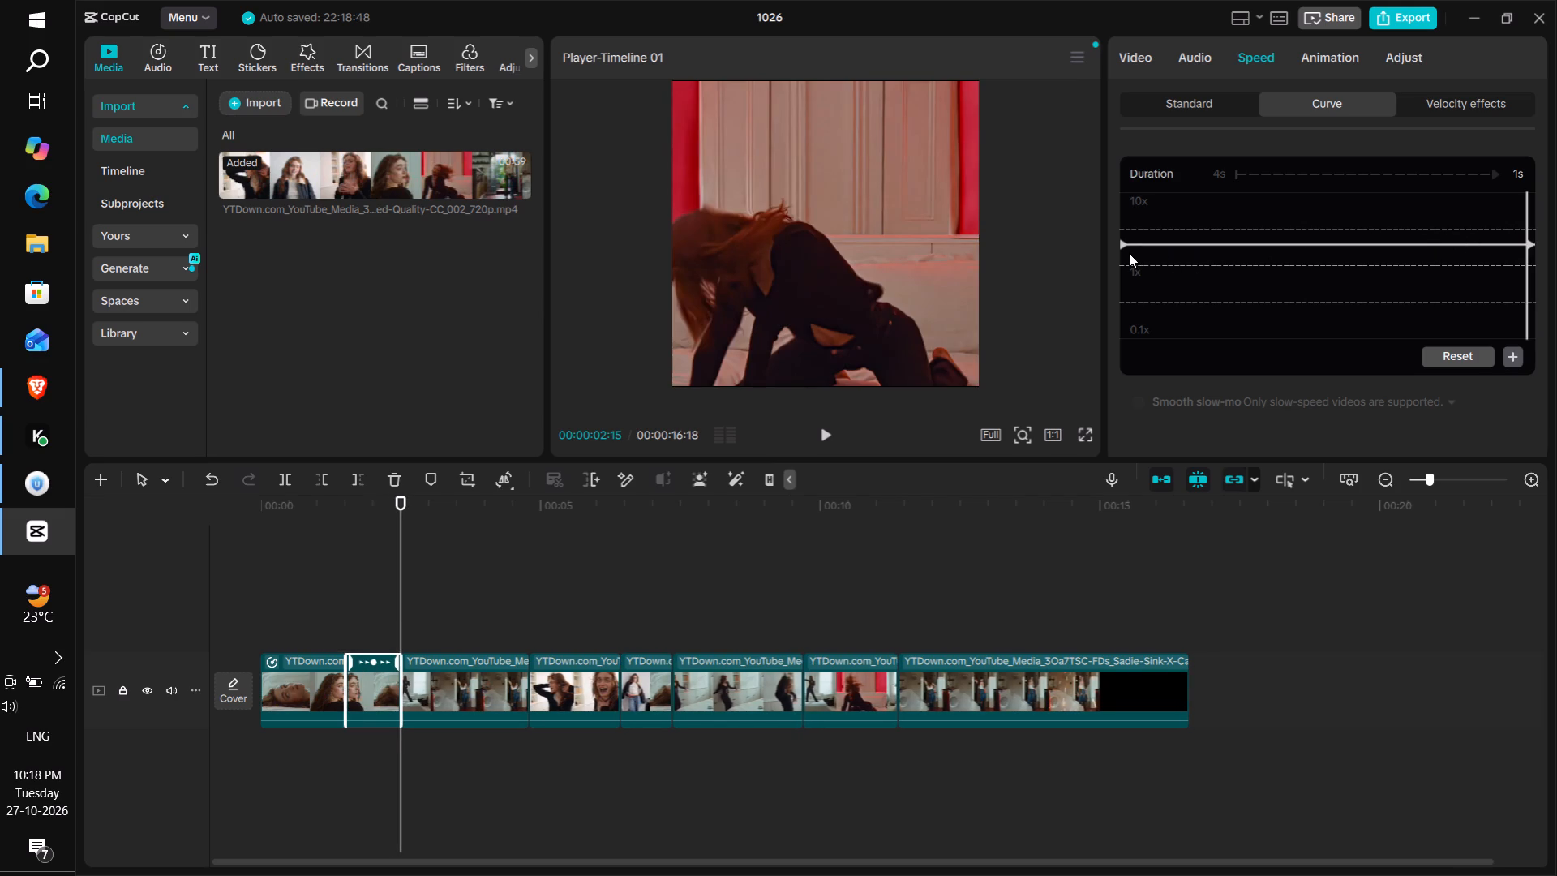
Lower the start point of the second clip's custom speed curve to about 1x, so the speed ramps up towards the end.
{"action": "left_click_drag", "start_coordinate": [1525, 213], "coordinate": [1526, 215]}
{"action": "left_click_drag", "start_coordinate": [1526, 215], "coordinate": [1538, 220]}
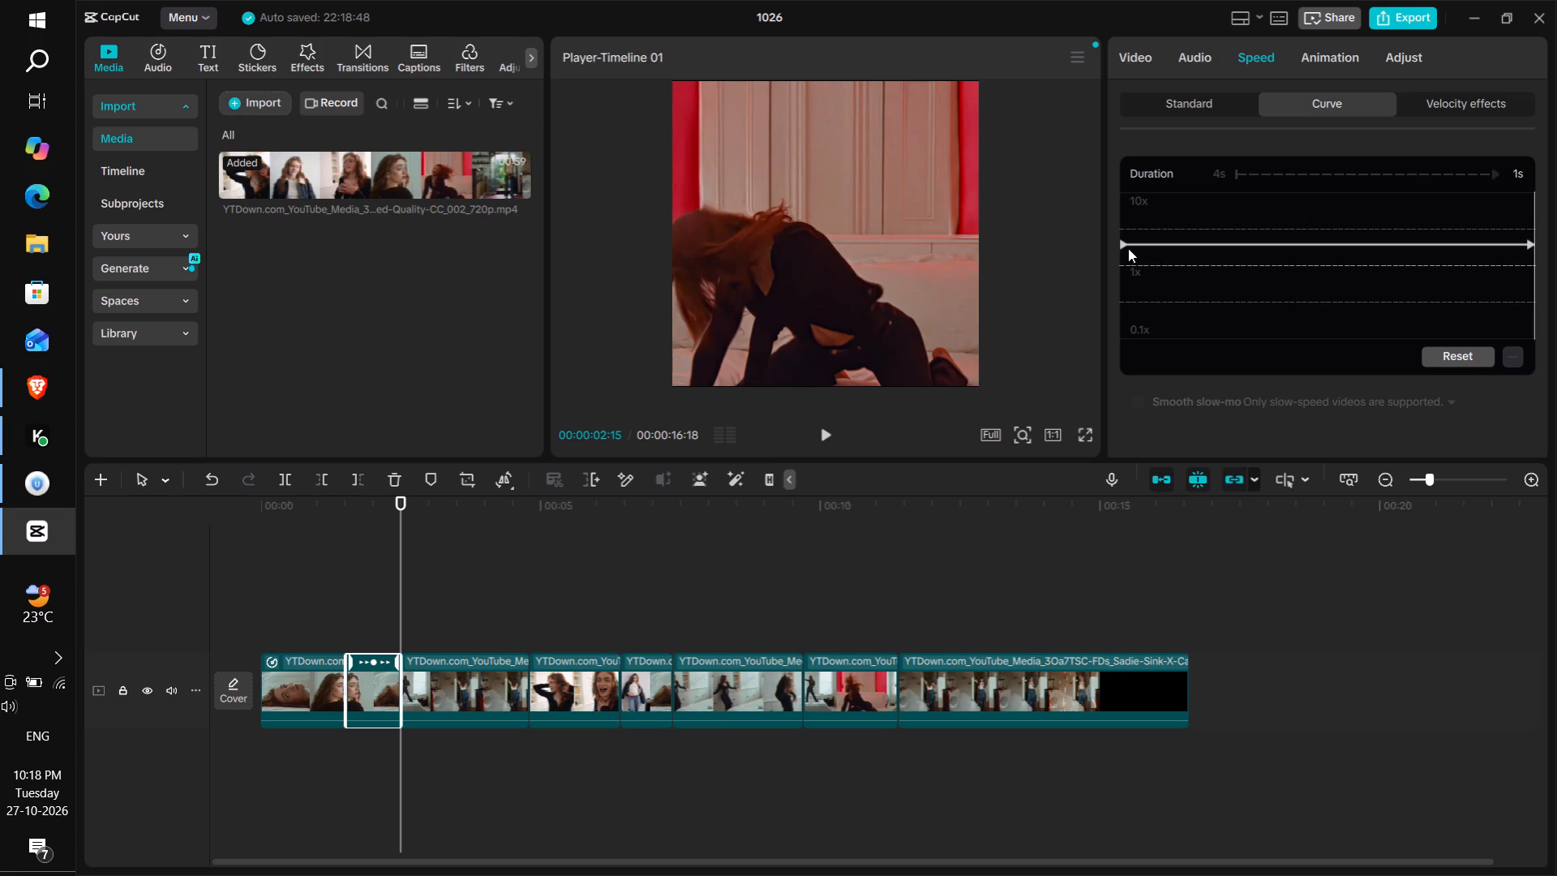
{"action": "left_click", "coordinate": [1129, 244]}
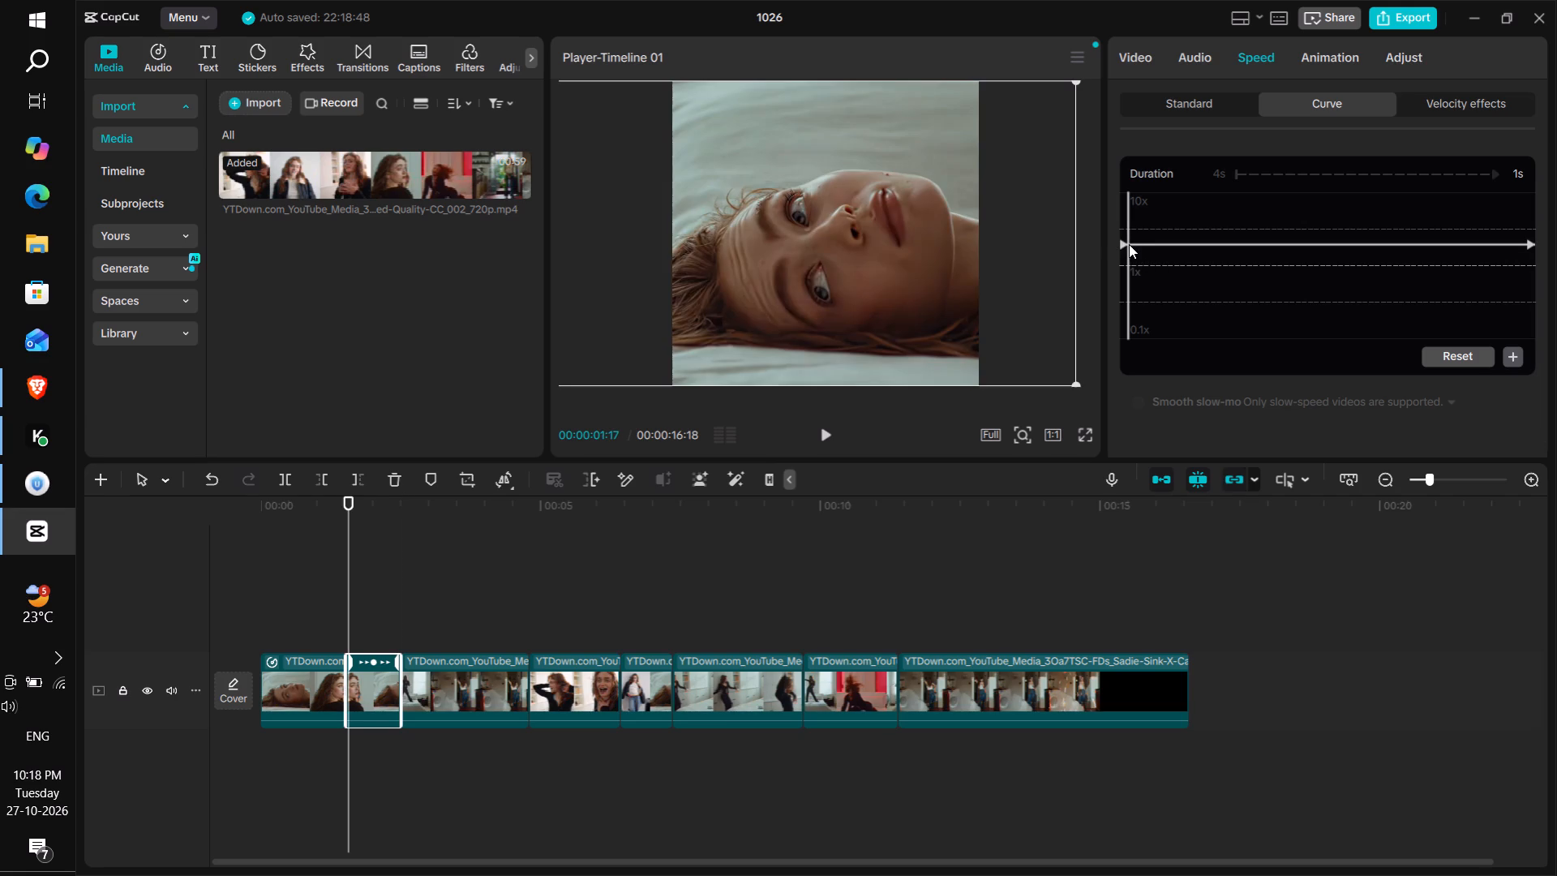
{"action": "left_click", "coordinate": [1124, 243]}
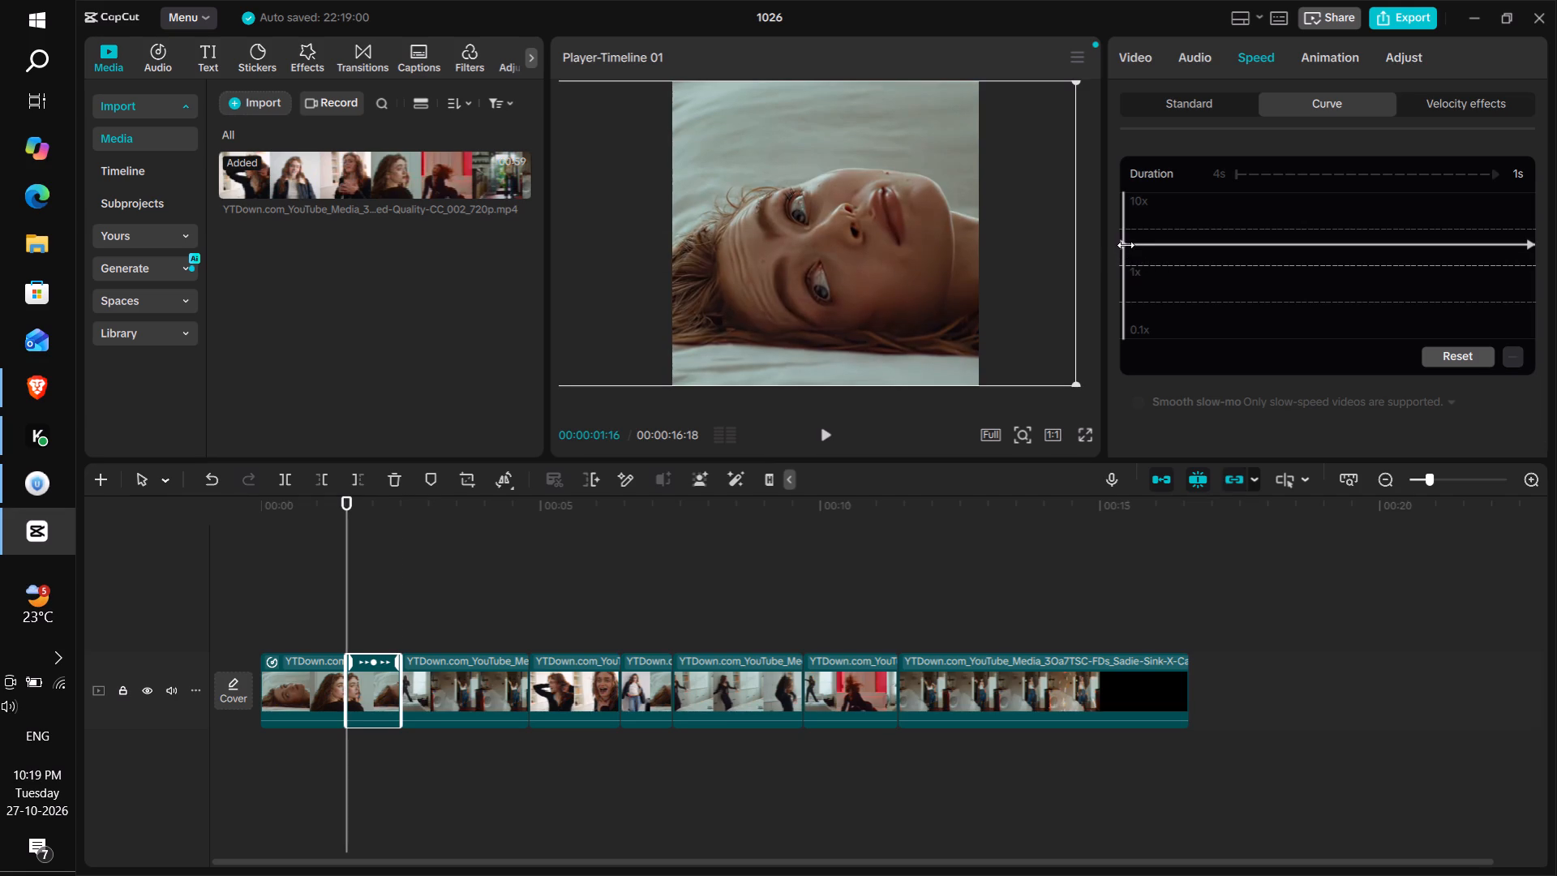
{"action": "left_click_drag", "start_coordinate": [1130, 244], "coordinate": [1130, 257]}
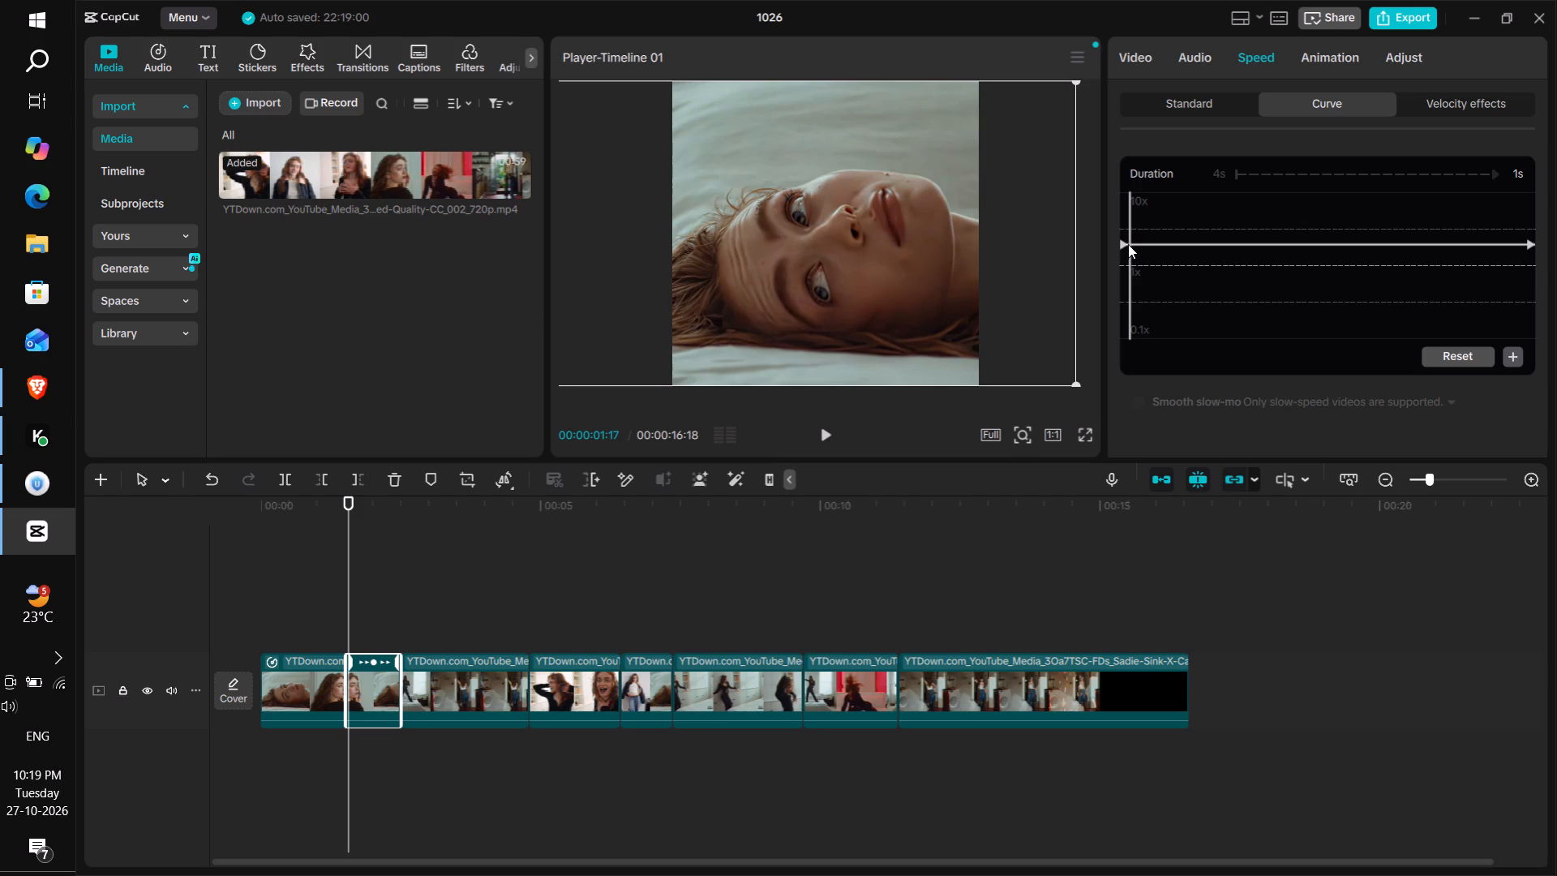
{"action": "left_click_drag", "start_coordinate": [1127, 244], "coordinate": [1127, 263]}
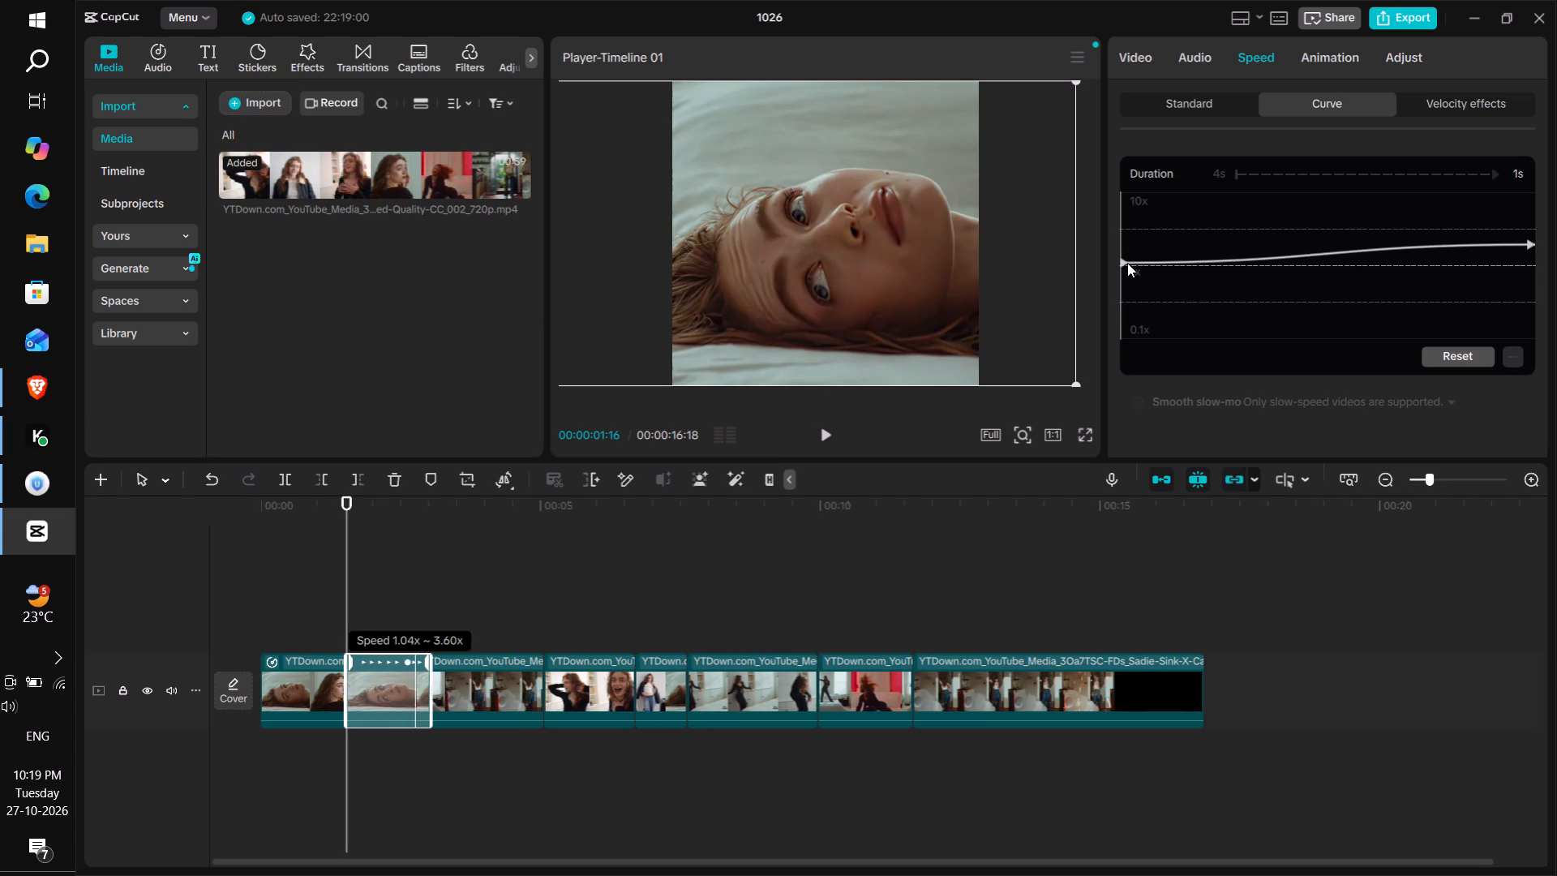
{"action": "left_click_drag", "start_coordinate": [1127, 263], "coordinate": [1127, 265]}
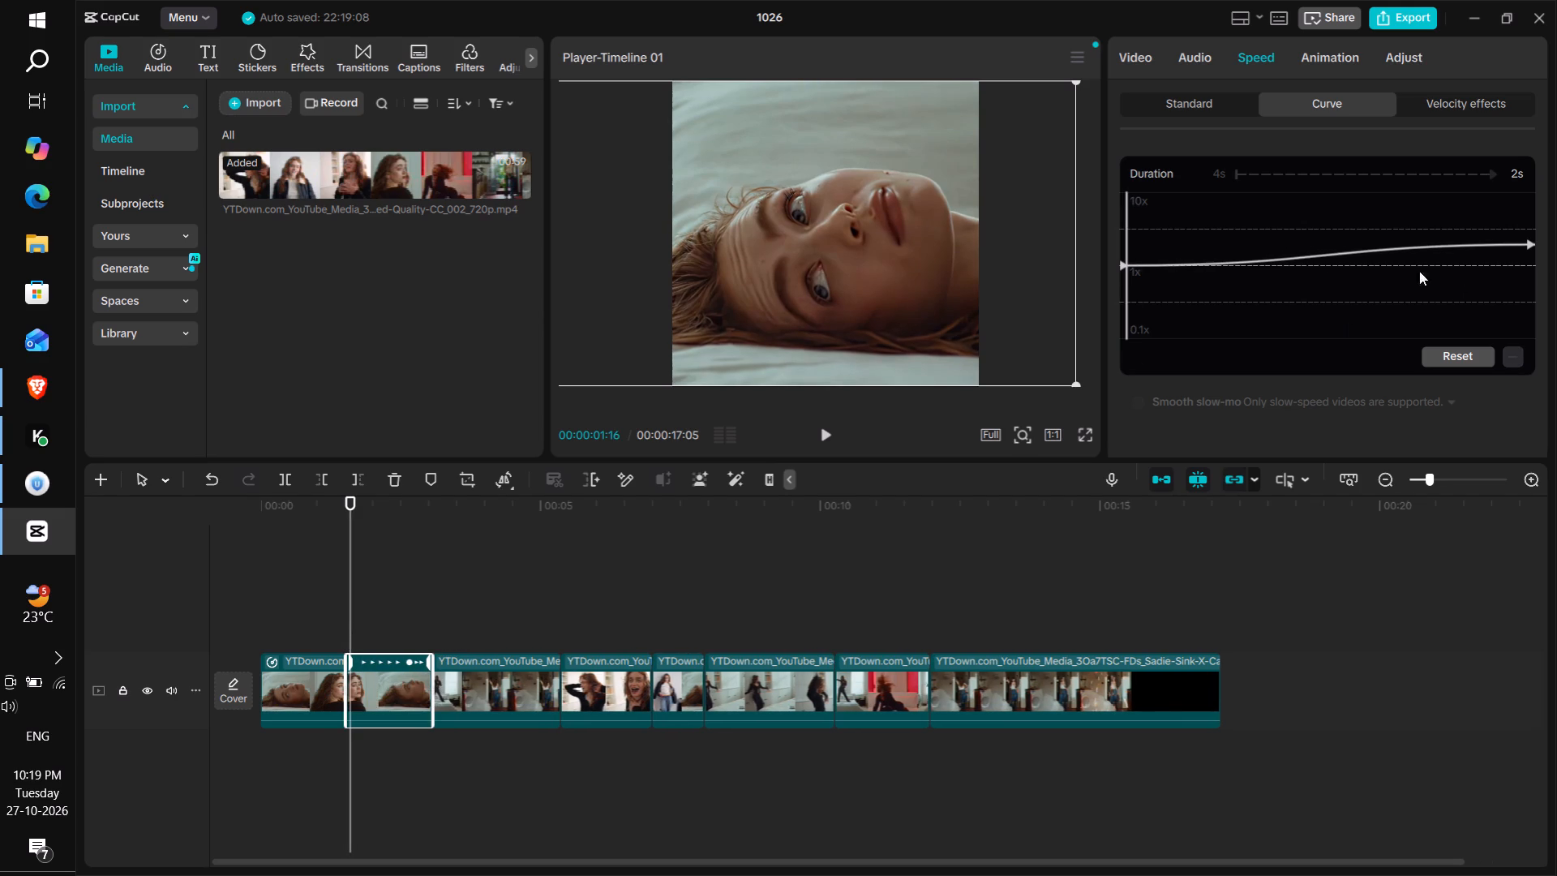
Play the timeline from the start and scrub across the cut into the third clip to check the reversed clip's speed ramp.
{"action": "left_click_drag", "start_coordinate": [332, 506], "coordinate": [318, 512]}
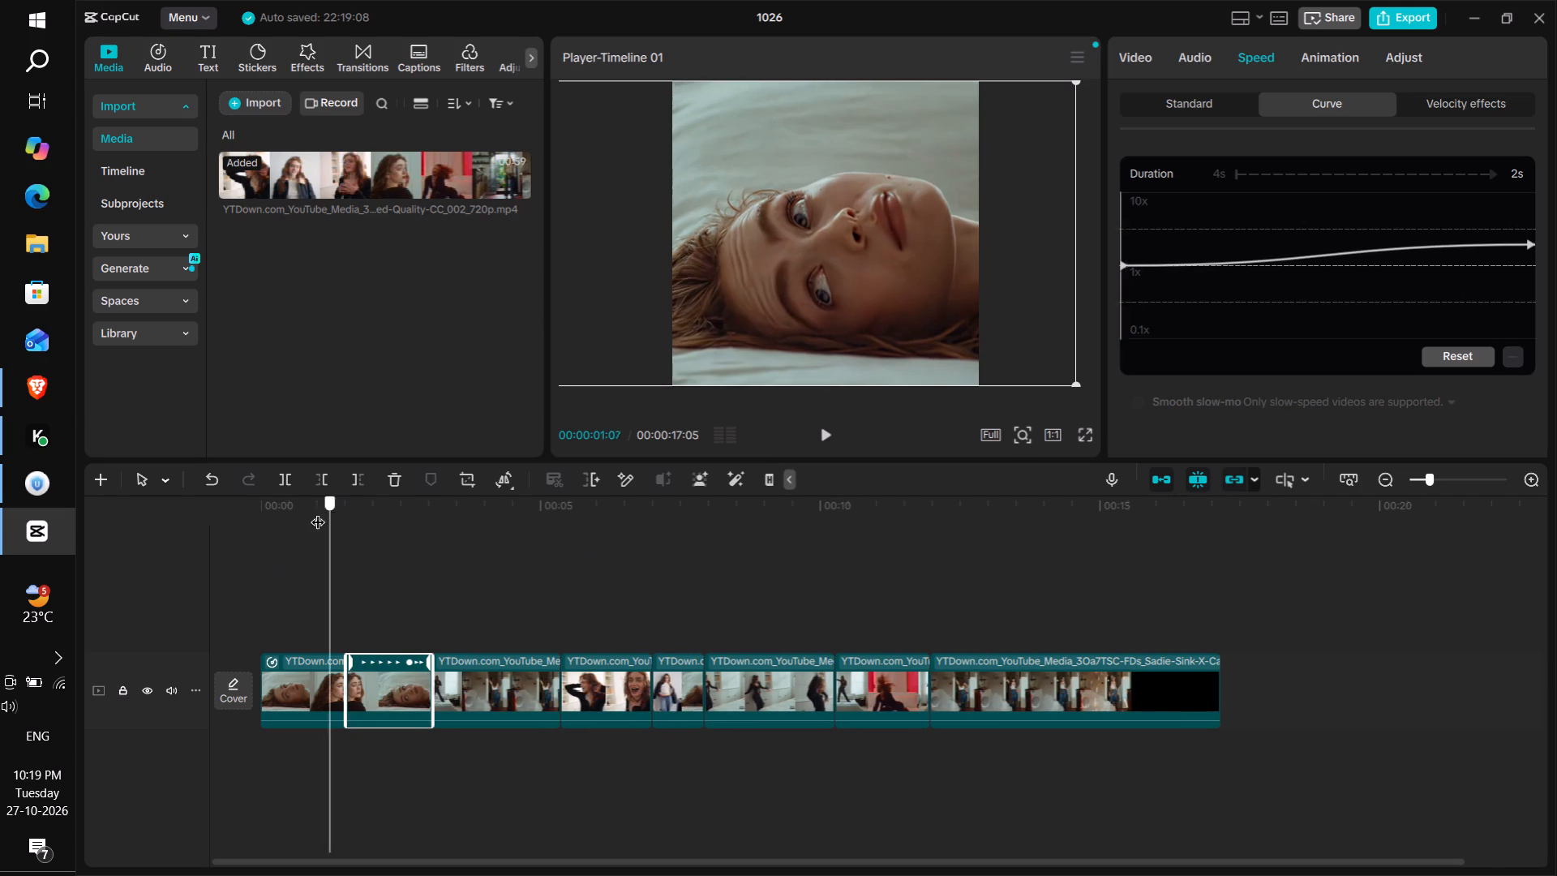
{"action": "left_click_drag", "start_coordinate": [318, 512], "coordinate": [205, 535]}
{"action": "left_click", "coordinate": [390, 500]}
{"action": "left_click_drag", "start_coordinate": [298, 503], "coordinate": [237, 507]}
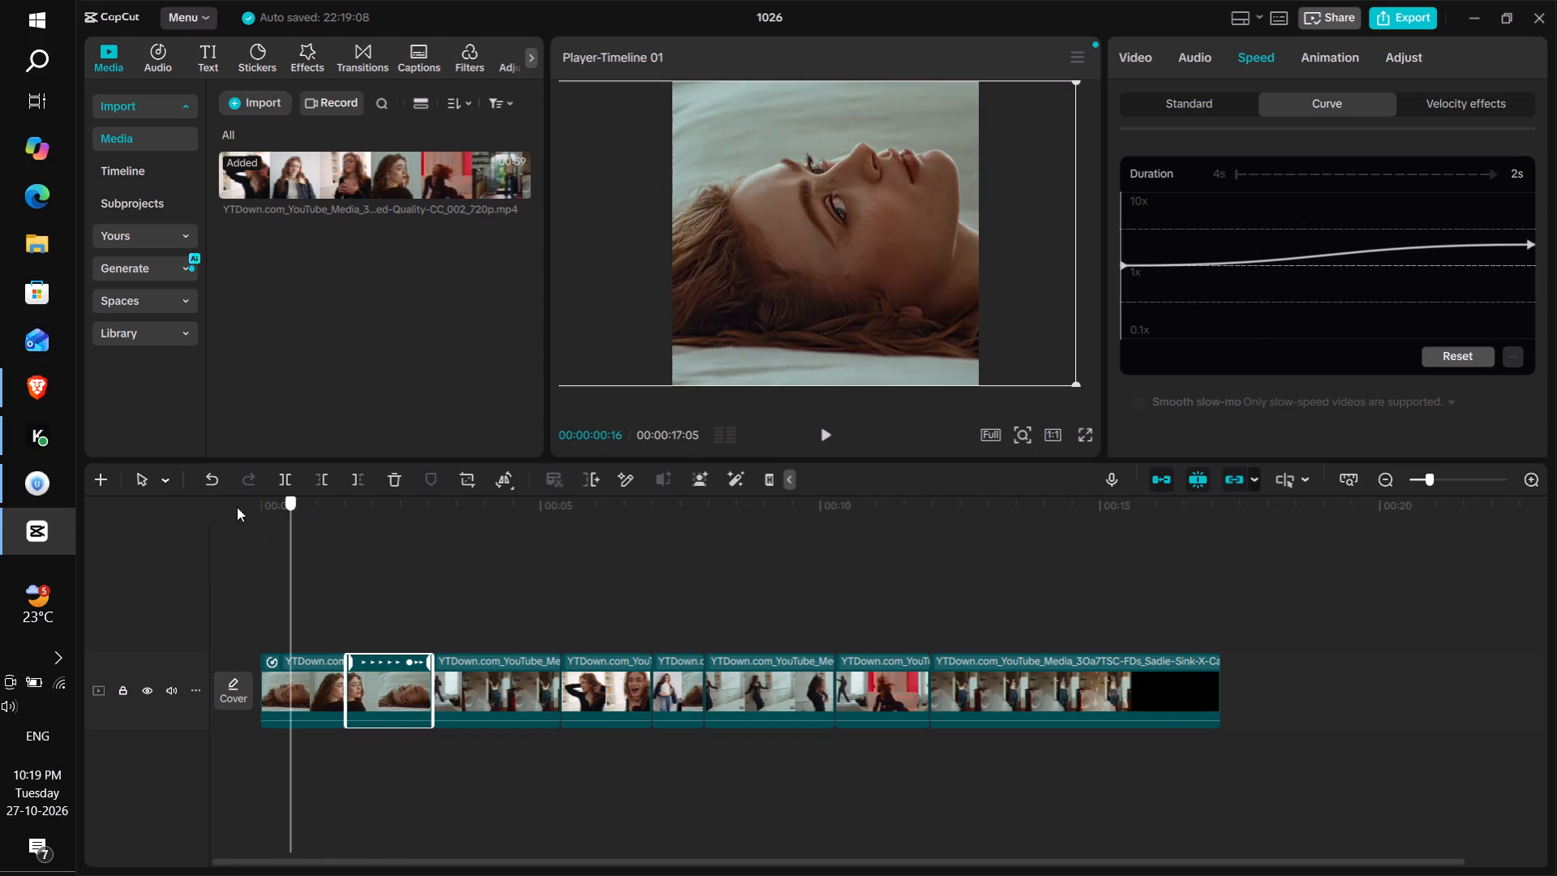
{"action": "left_click_drag", "start_coordinate": [237, 507], "coordinate": [207, 510]}
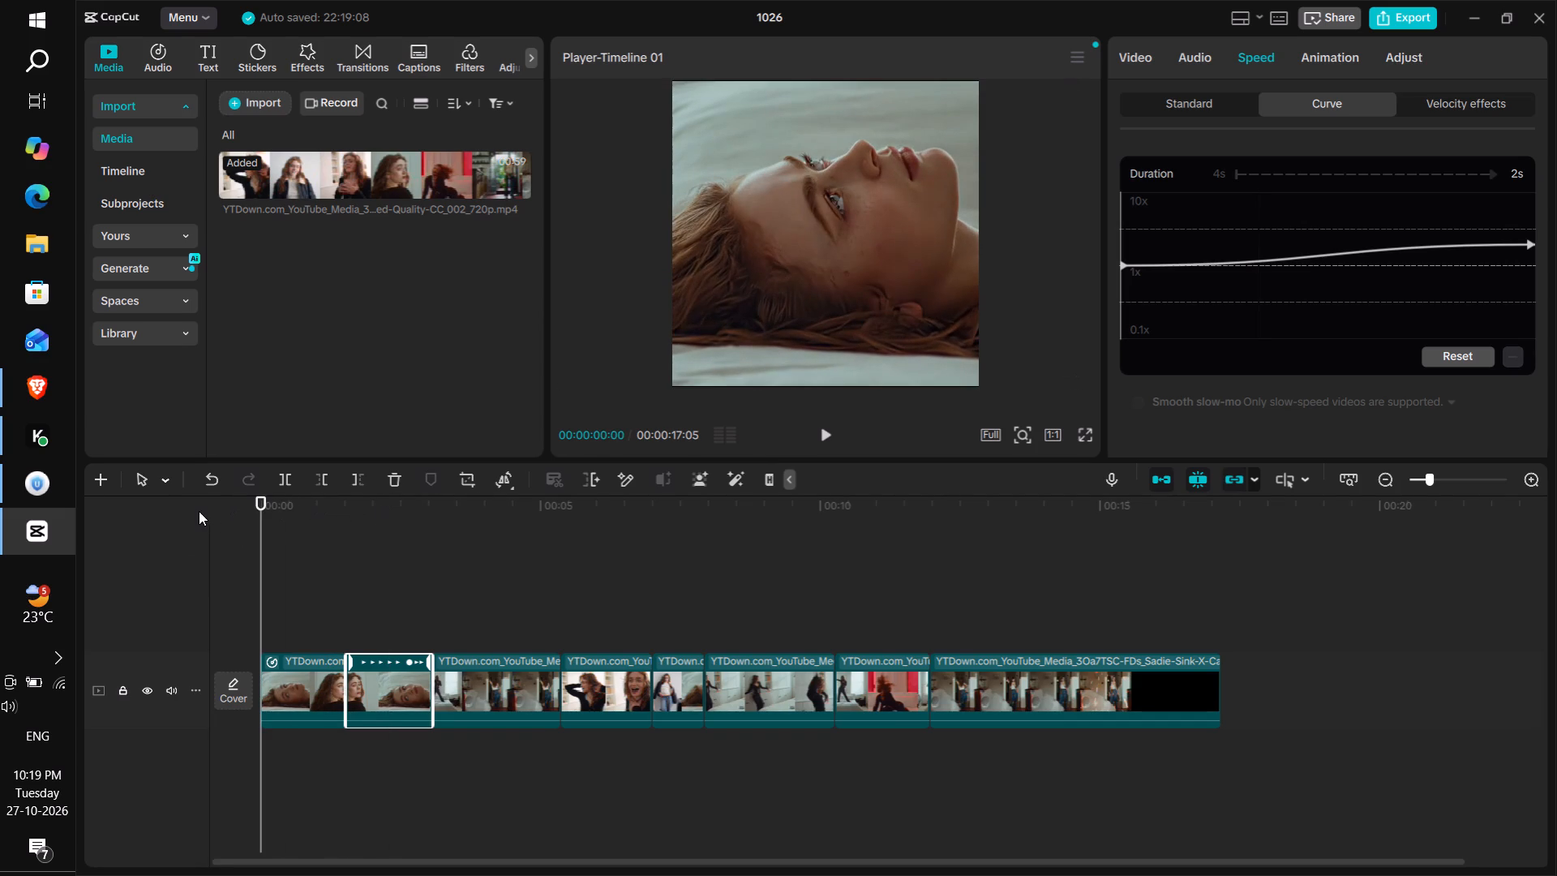
{"action": "key", "text": "space"}
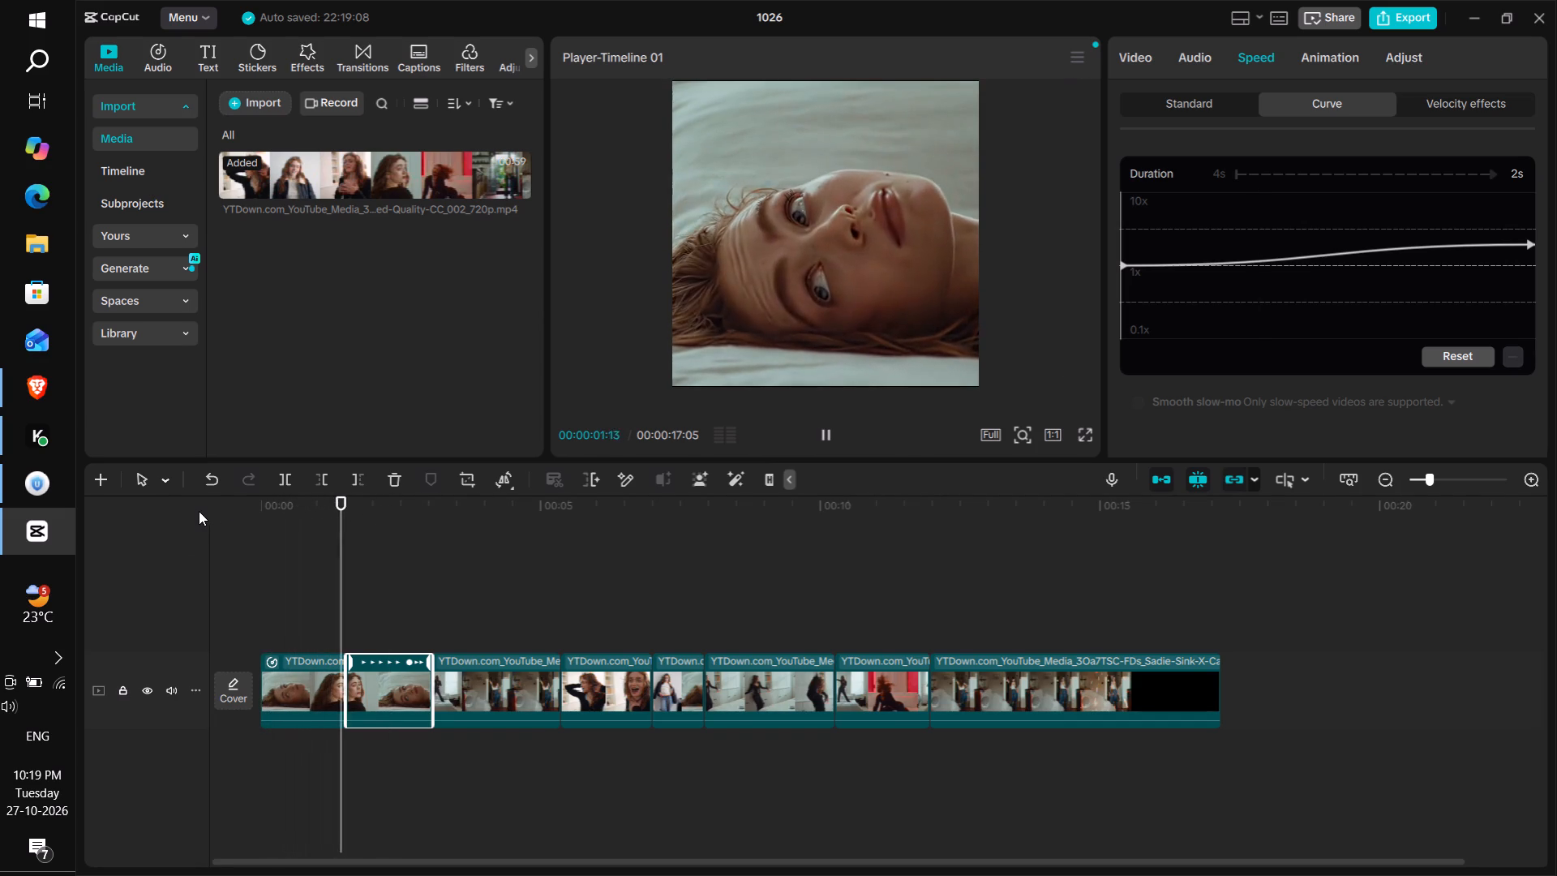
{"action": "key", "text": "space"}
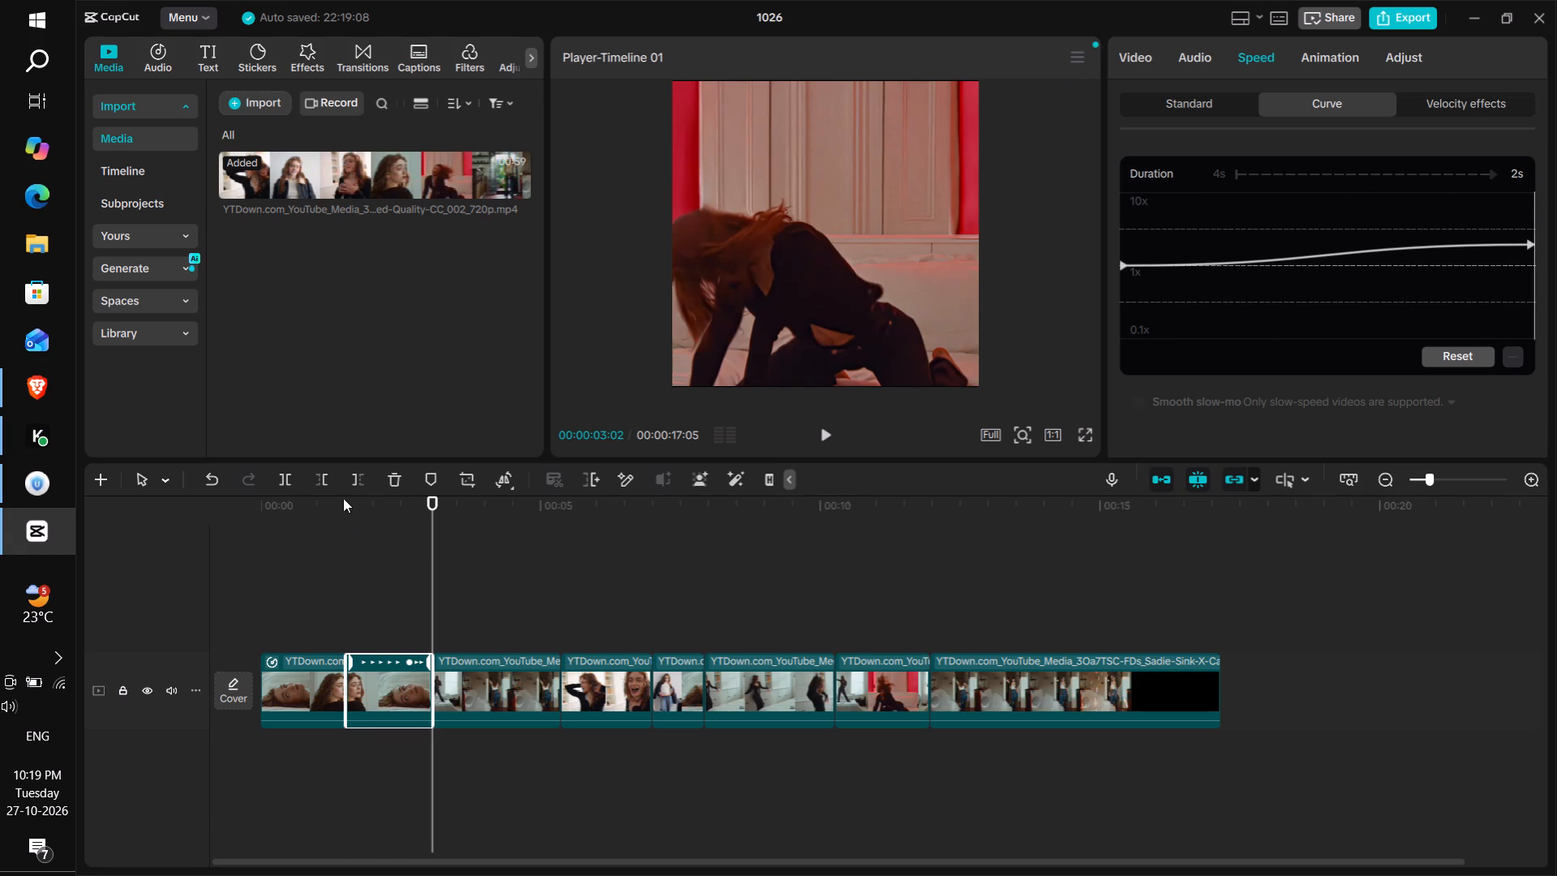
{"action": "left_click_drag", "start_coordinate": [343, 498], "coordinate": [464, 497]}
{"action": "left_click_drag", "start_coordinate": [464, 497], "coordinate": [454, 501]}
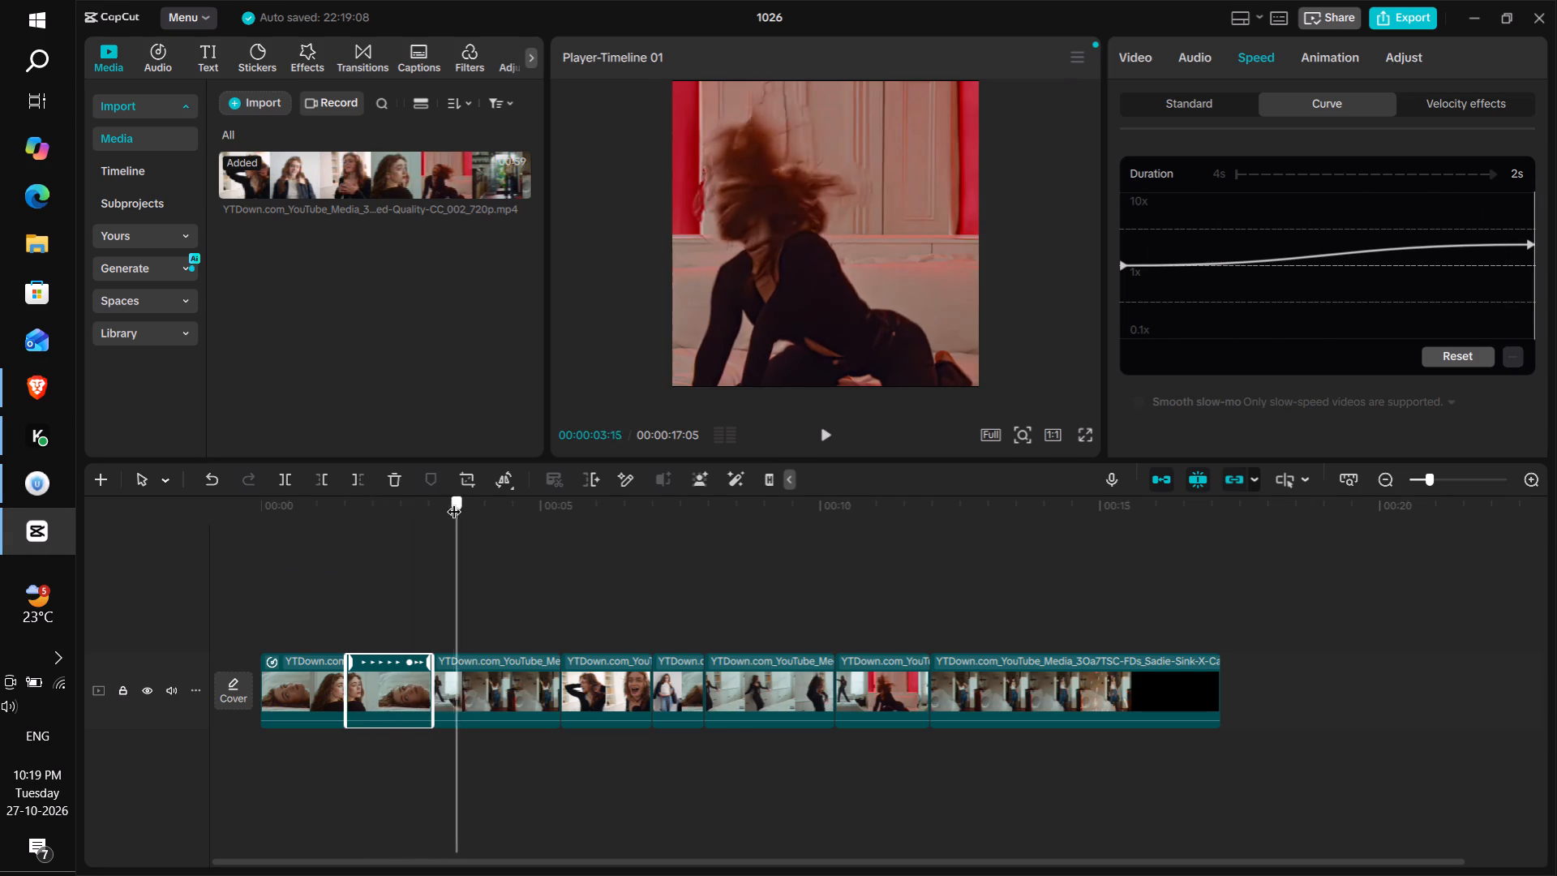
{"action": "left_click_drag", "start_coordinate": [454, 501], "coordinate": [432, 513]}
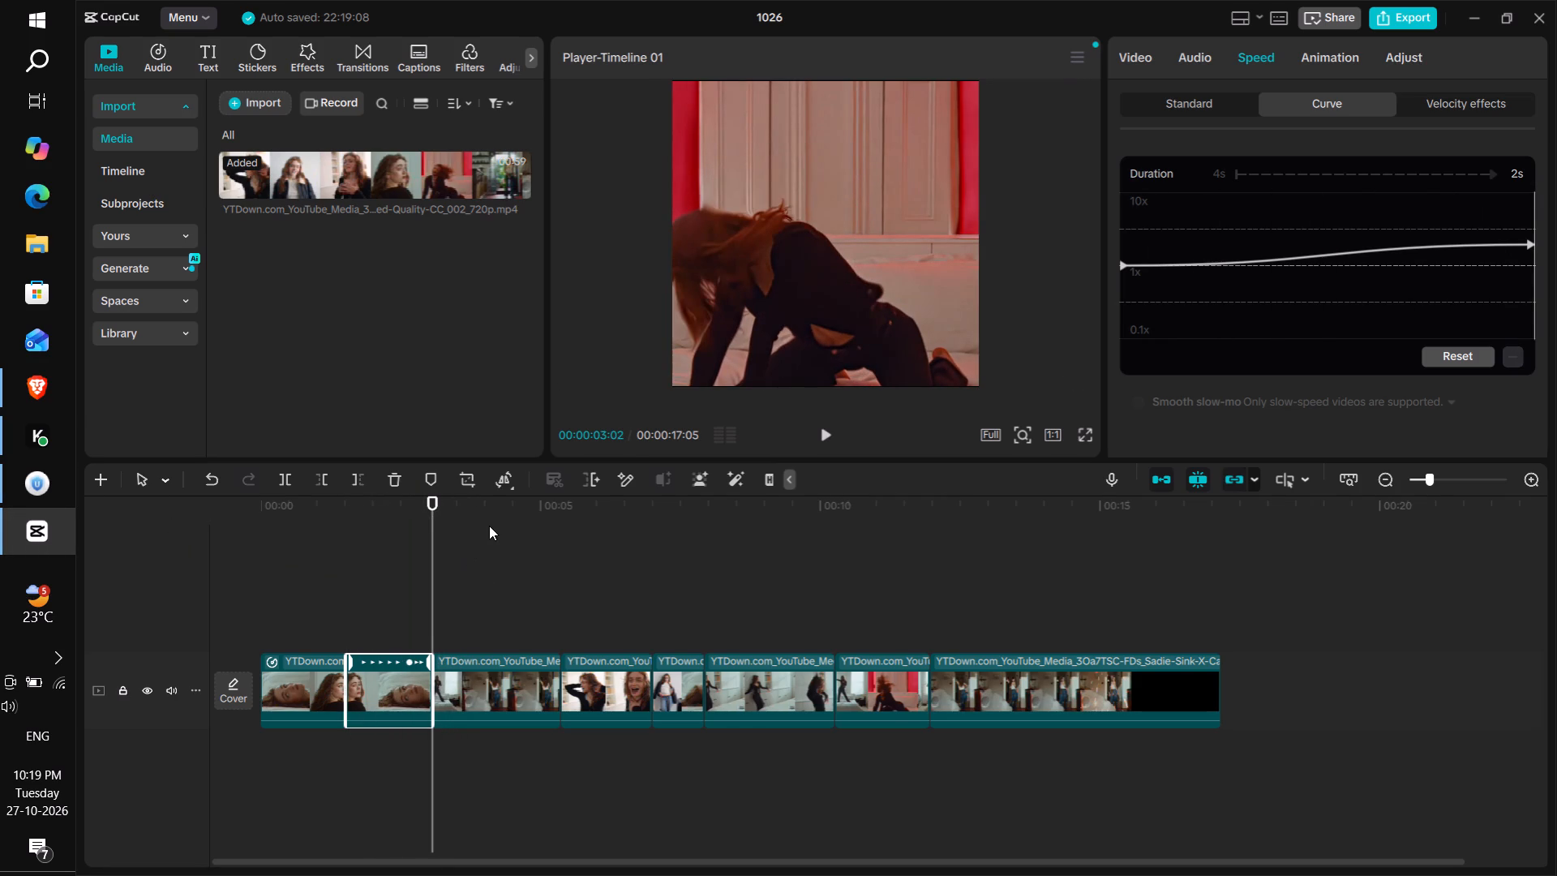
Apply a Custom speed curve to the third clip and remove its three middle points.
{"action": "left_click", "coordinate": [483, 663]}
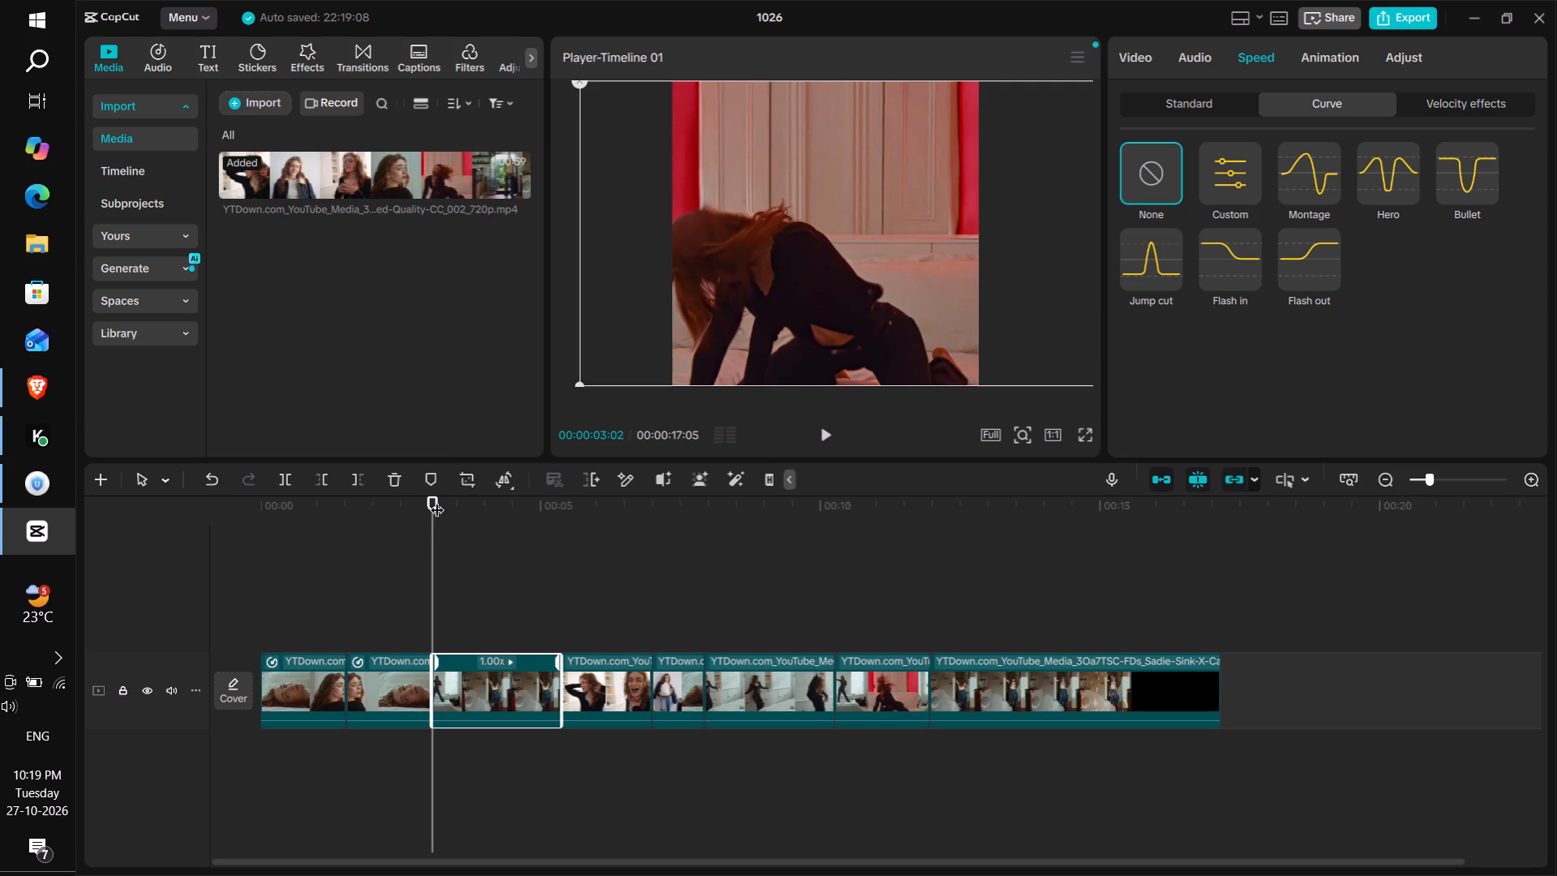
{"action": "left_click_drag", "start_coordinate": [435, 499], "coordinate": [440, 517]}
{"action": "left_click", "coordinate": [1226, 168]}
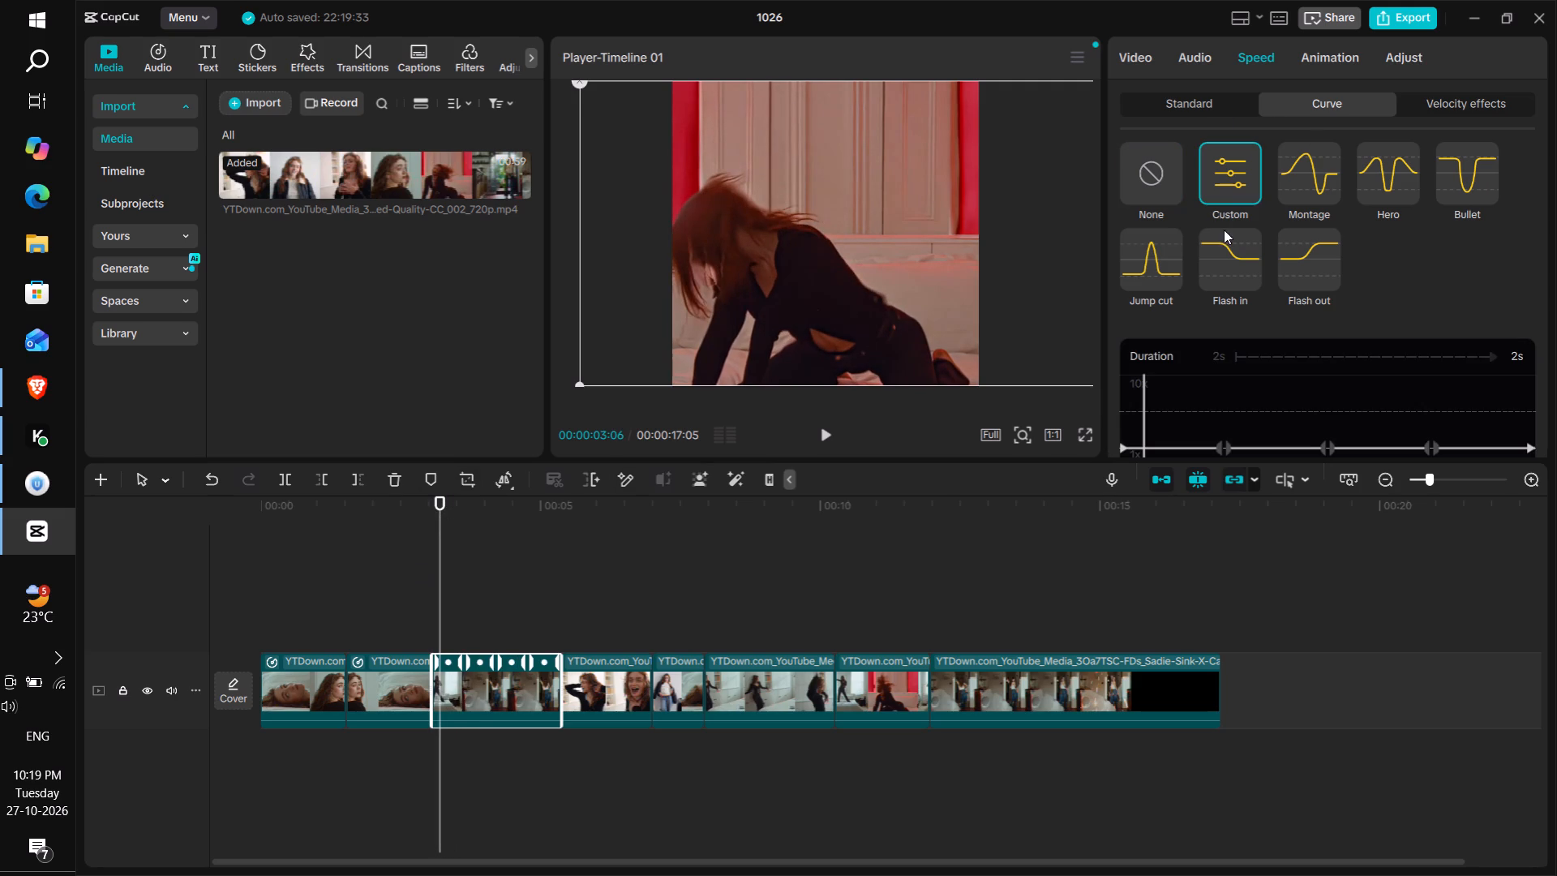
{"action": "left_click", "coordinate": [1219, 444]}
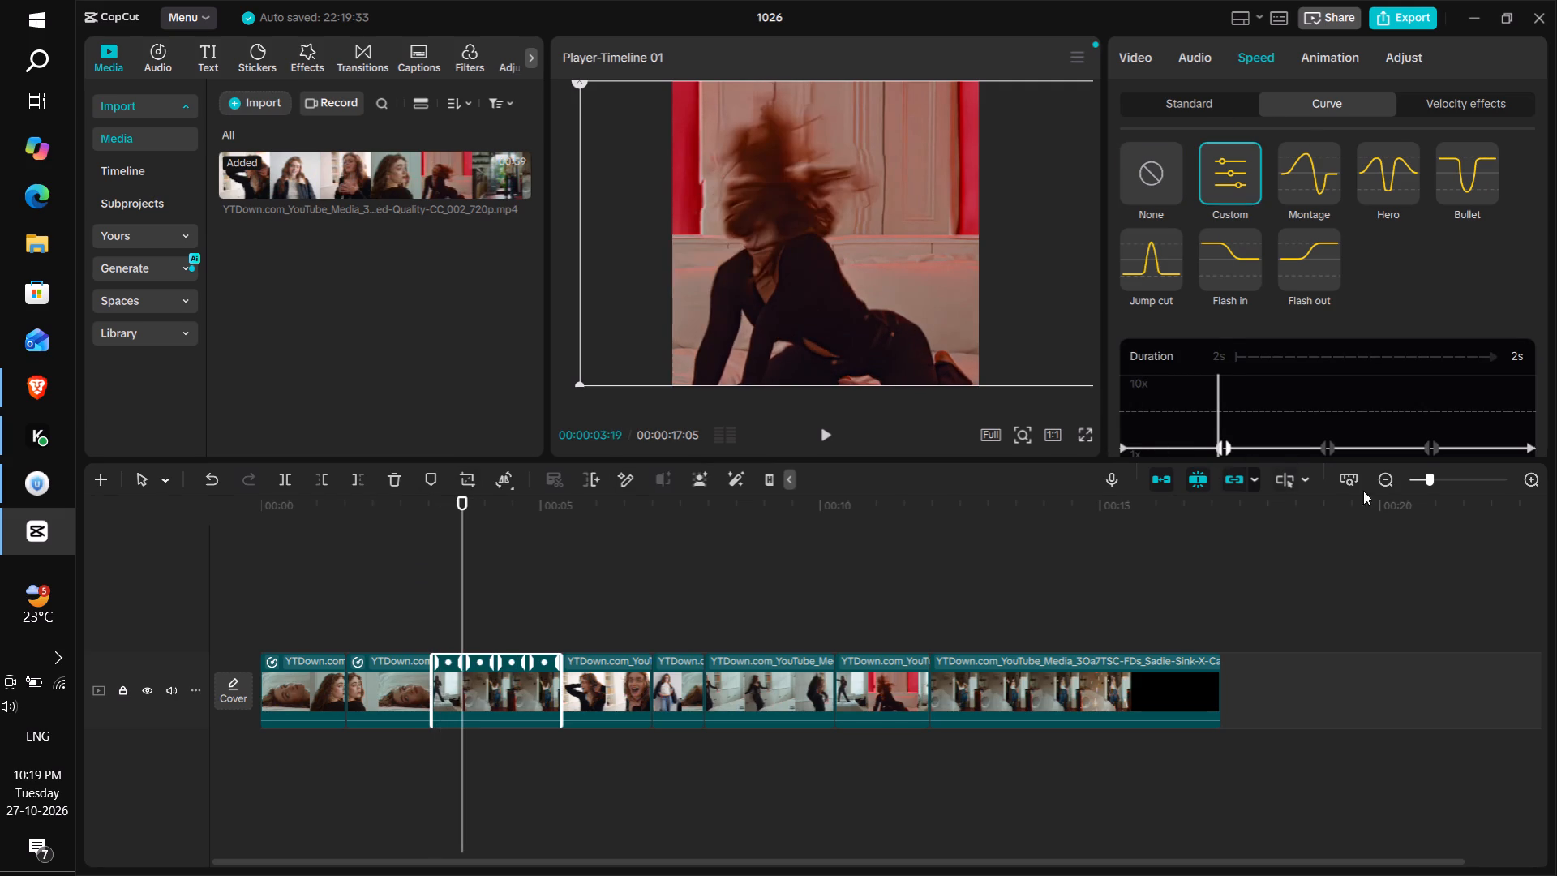
{"action": "scroll", "coordinate": [1407, 338], "scroll_direction": "down", "scroll_amount": 2}
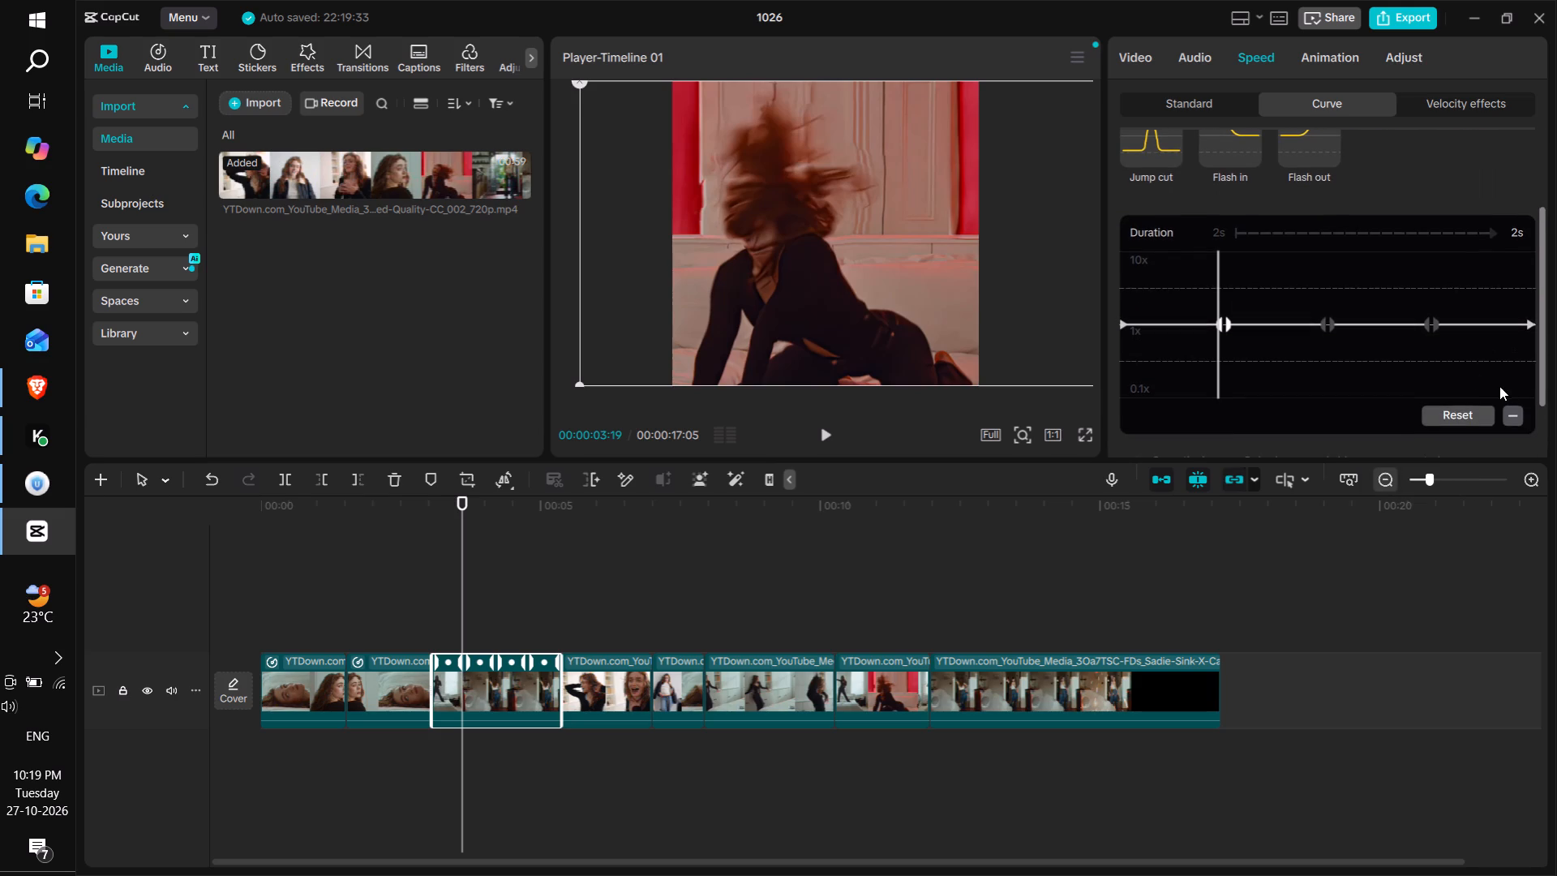
{"action": "left_click", "coordinate": [1521, 419]}
{"action": "left_click", "coordinate": [1332, 323]}
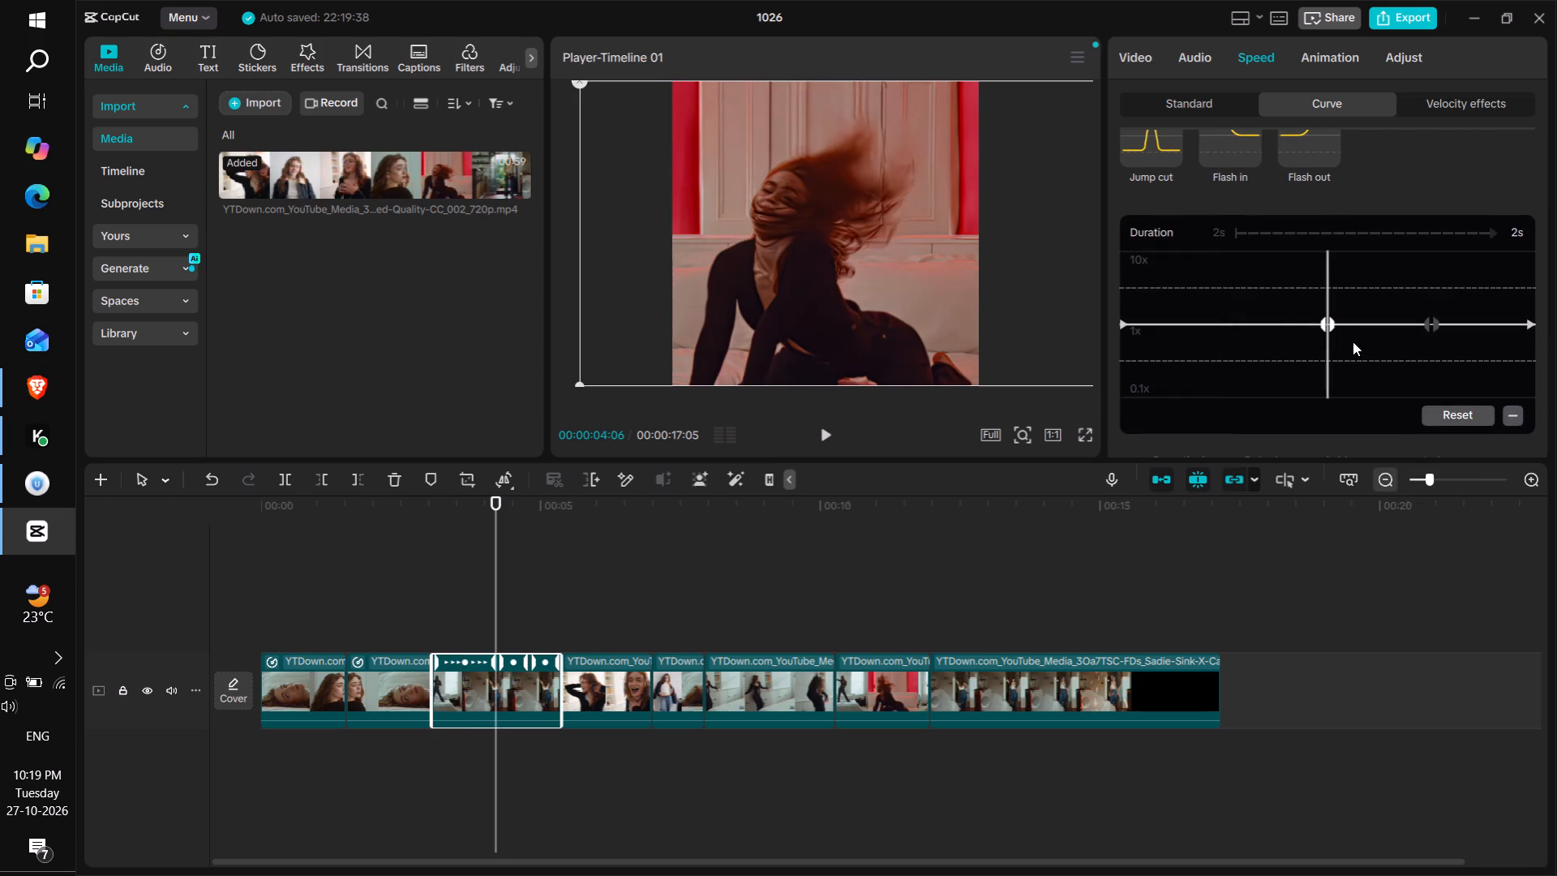
{"action": "left_click", "coordinate": [1512, 415]}
{"action": "left_click", "coordinate": [1433, 324]}
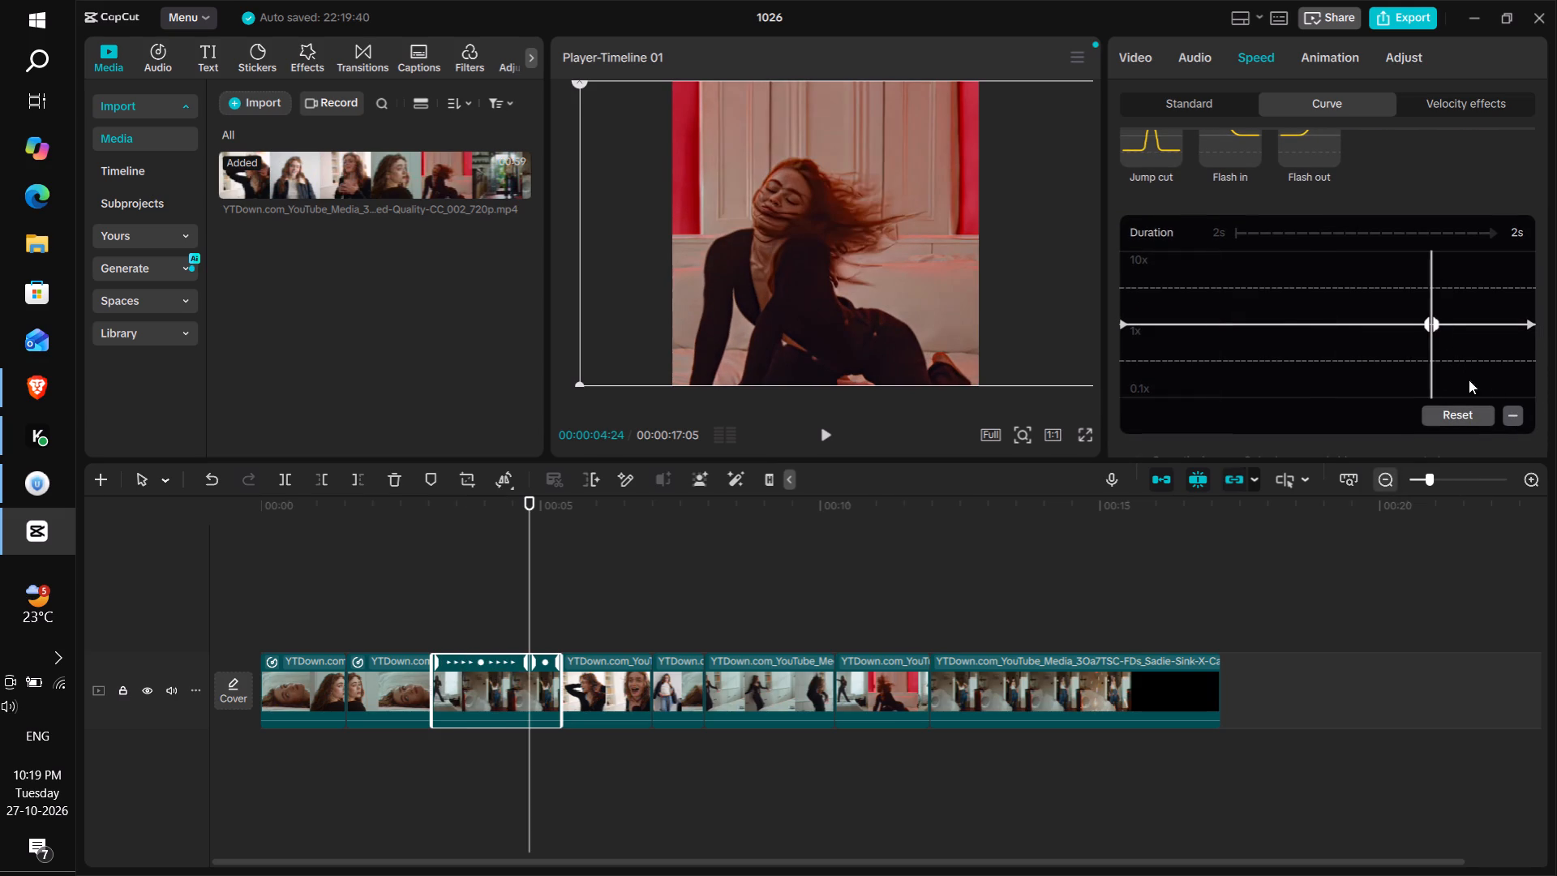
{"action": "left_click", "coordinate": [1515, 416]}
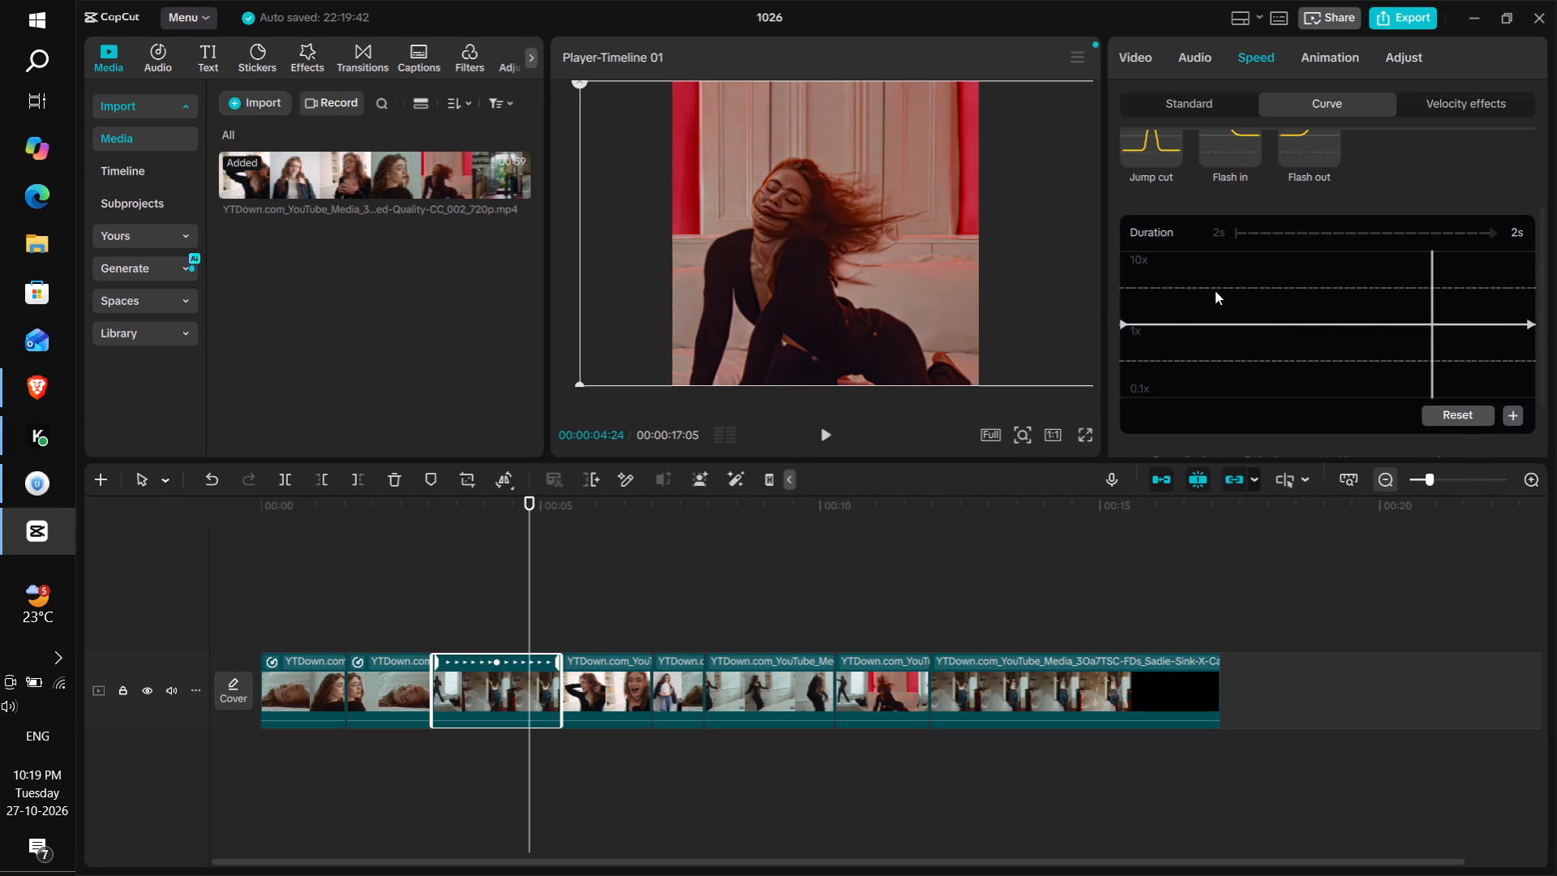
Raise the start point of the third clip's speed curve to match the first clip's curve, so the speed eases down to 1x.
{"action": "left_click", "coordinate": [294, 680]}
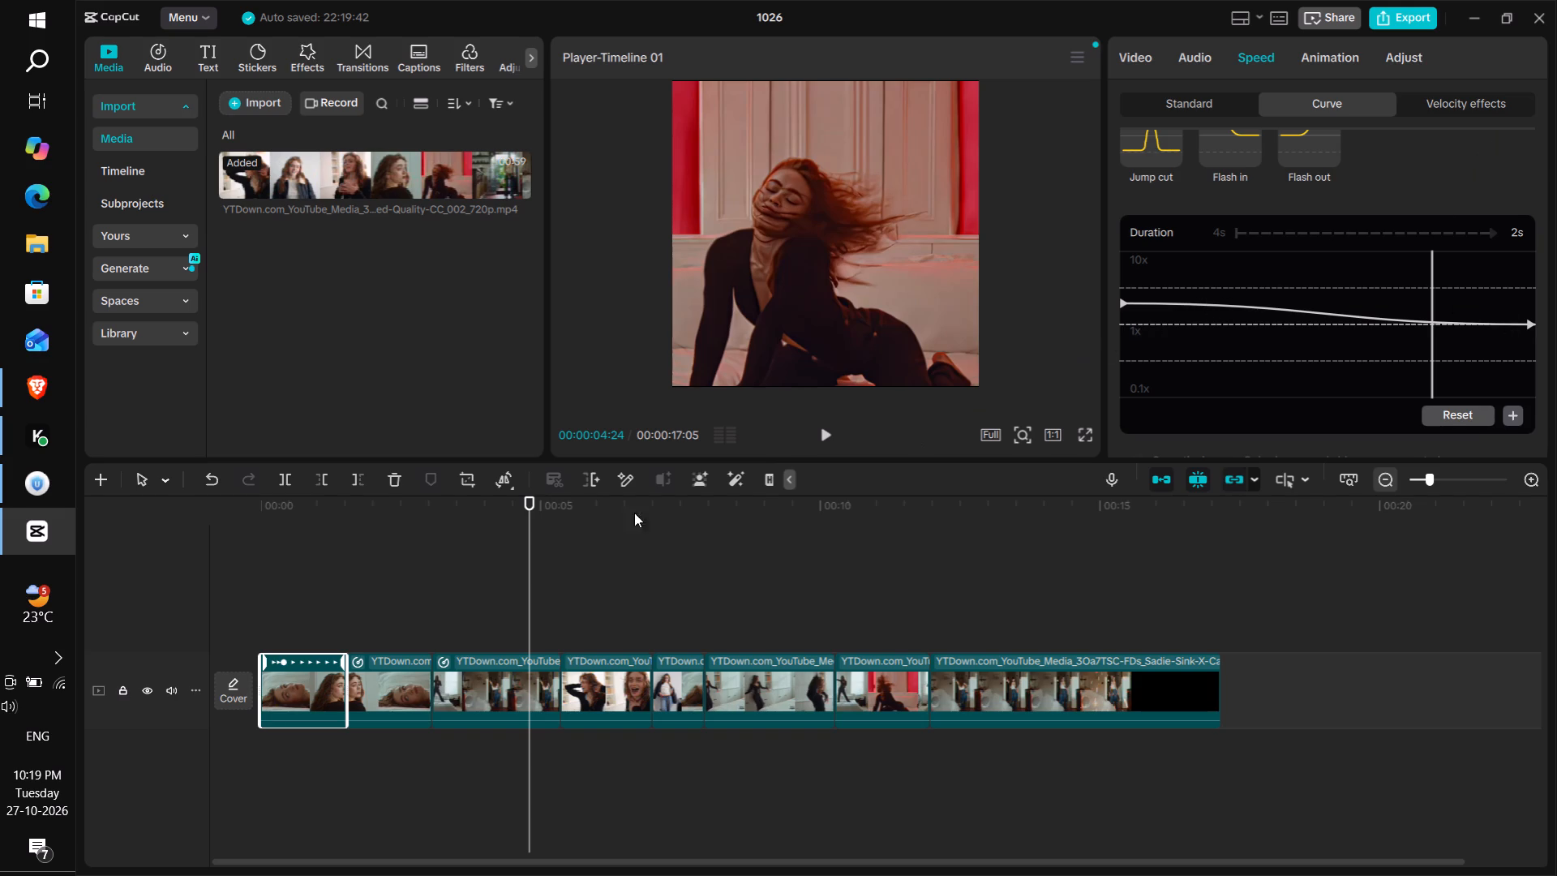
{"action": "left_click", "coordinate": [461, 680]}
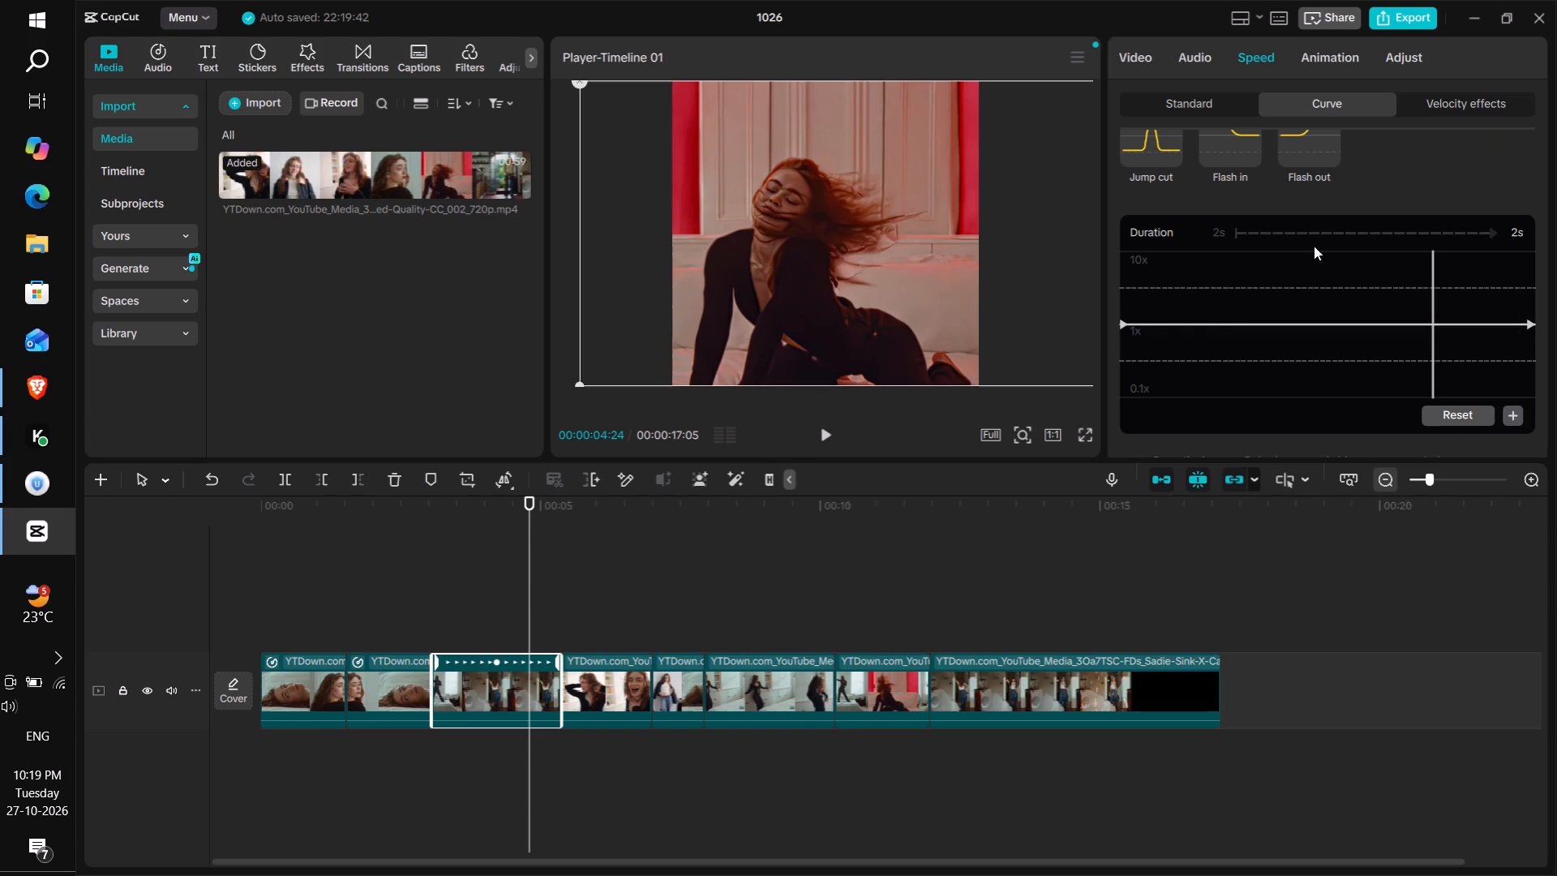
{"action": "left_click_drag", "start_coordinate": [1124, 324], "coordinate": [1124, 316]}
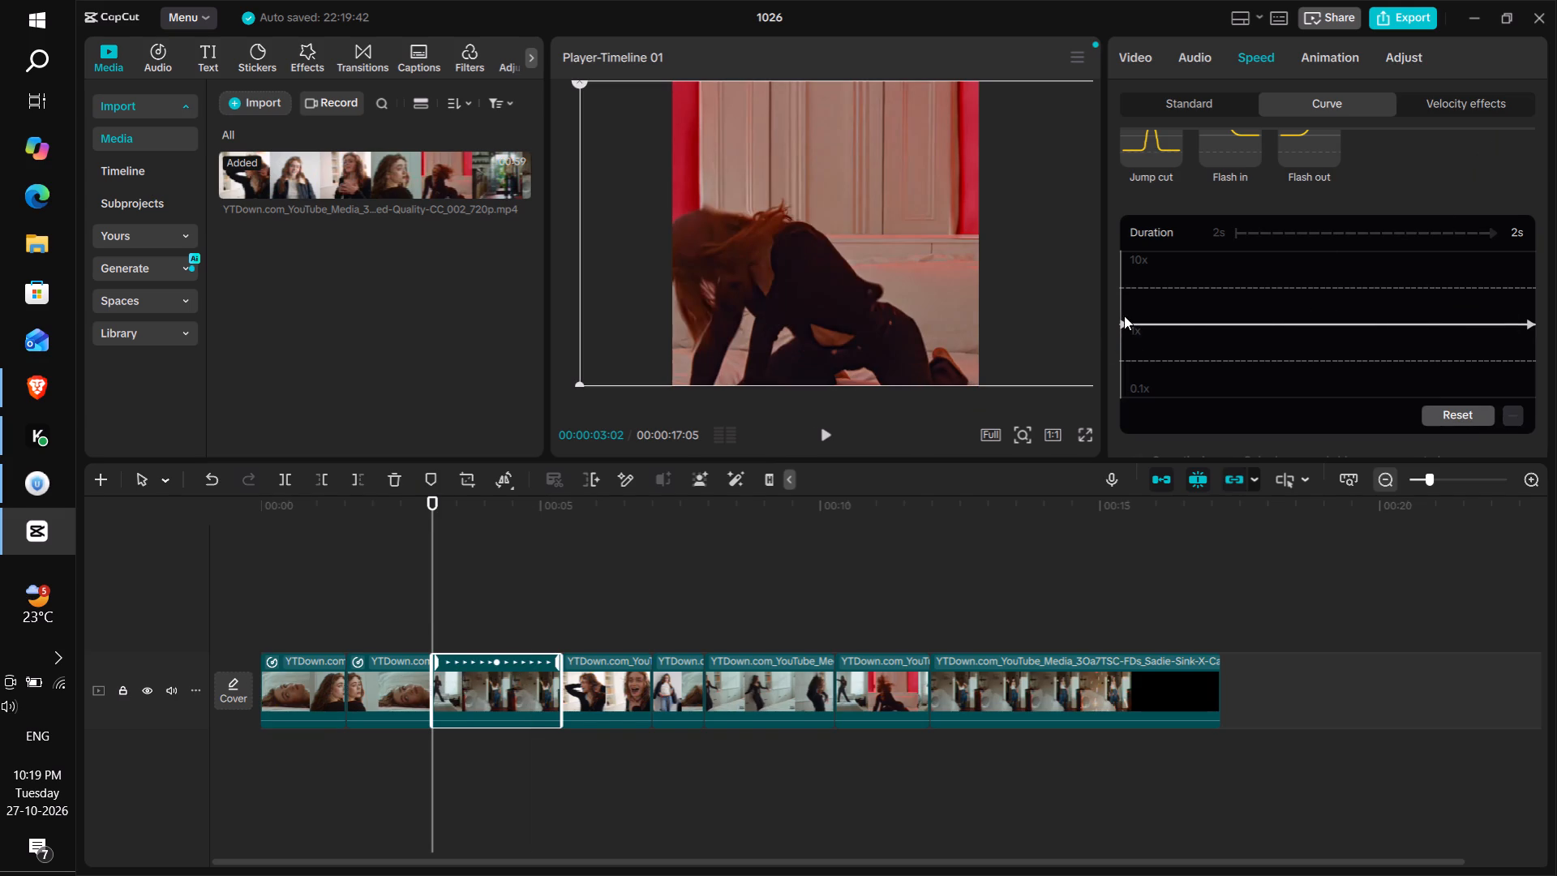
{"action": "left_click_drag", "start_coordinate": [1124, 316], "coordinate": [1122, 309]}
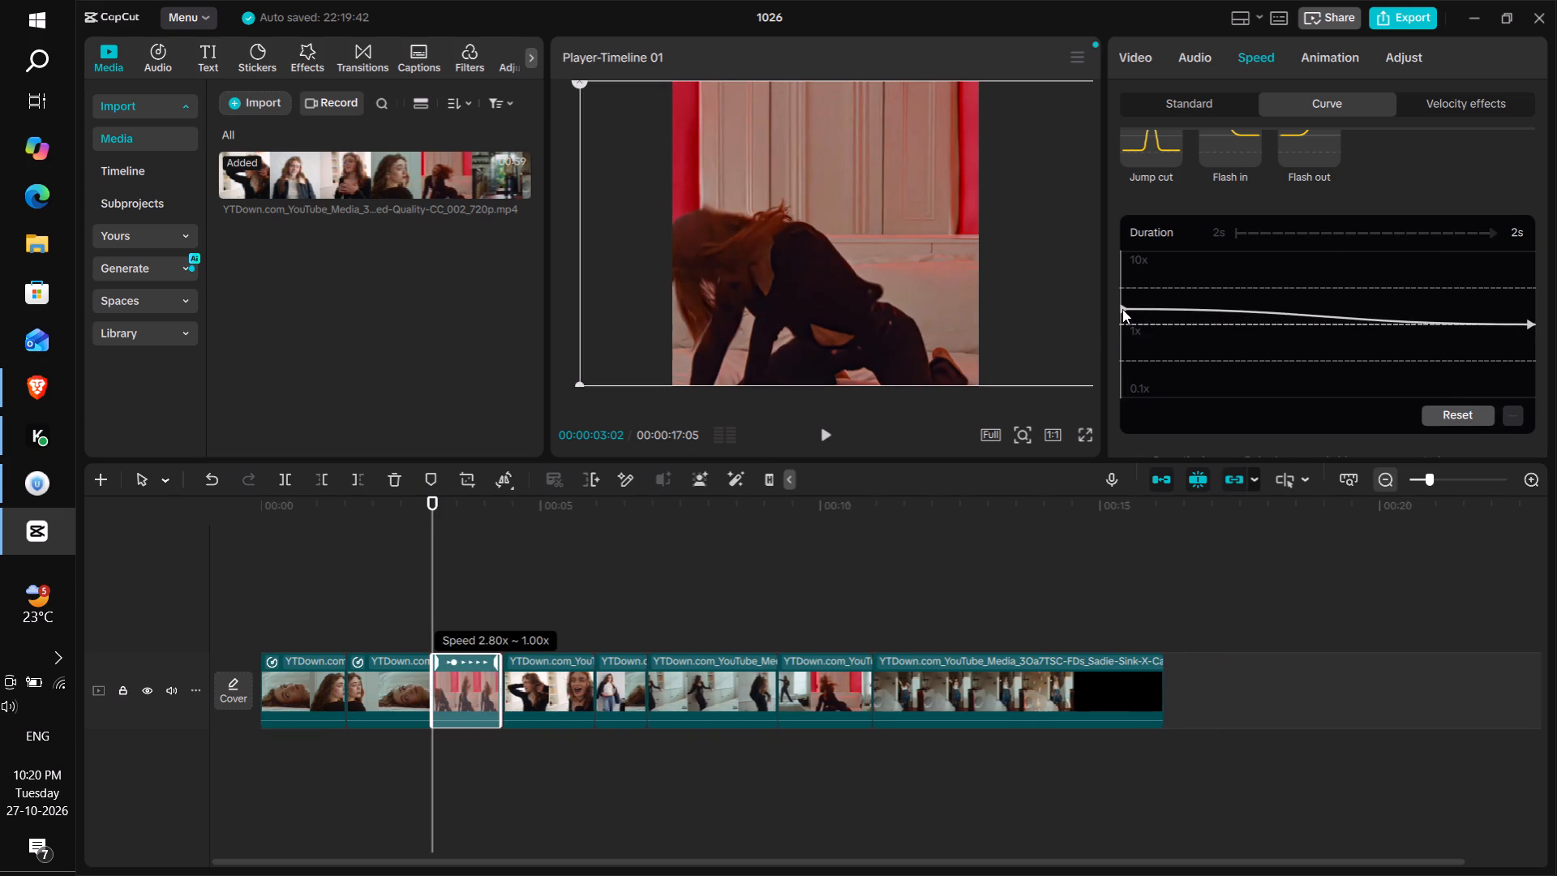
{"action": "left_click_drag", "start_coordinate": [1122, 309], "coordinate": [1121, 303]}
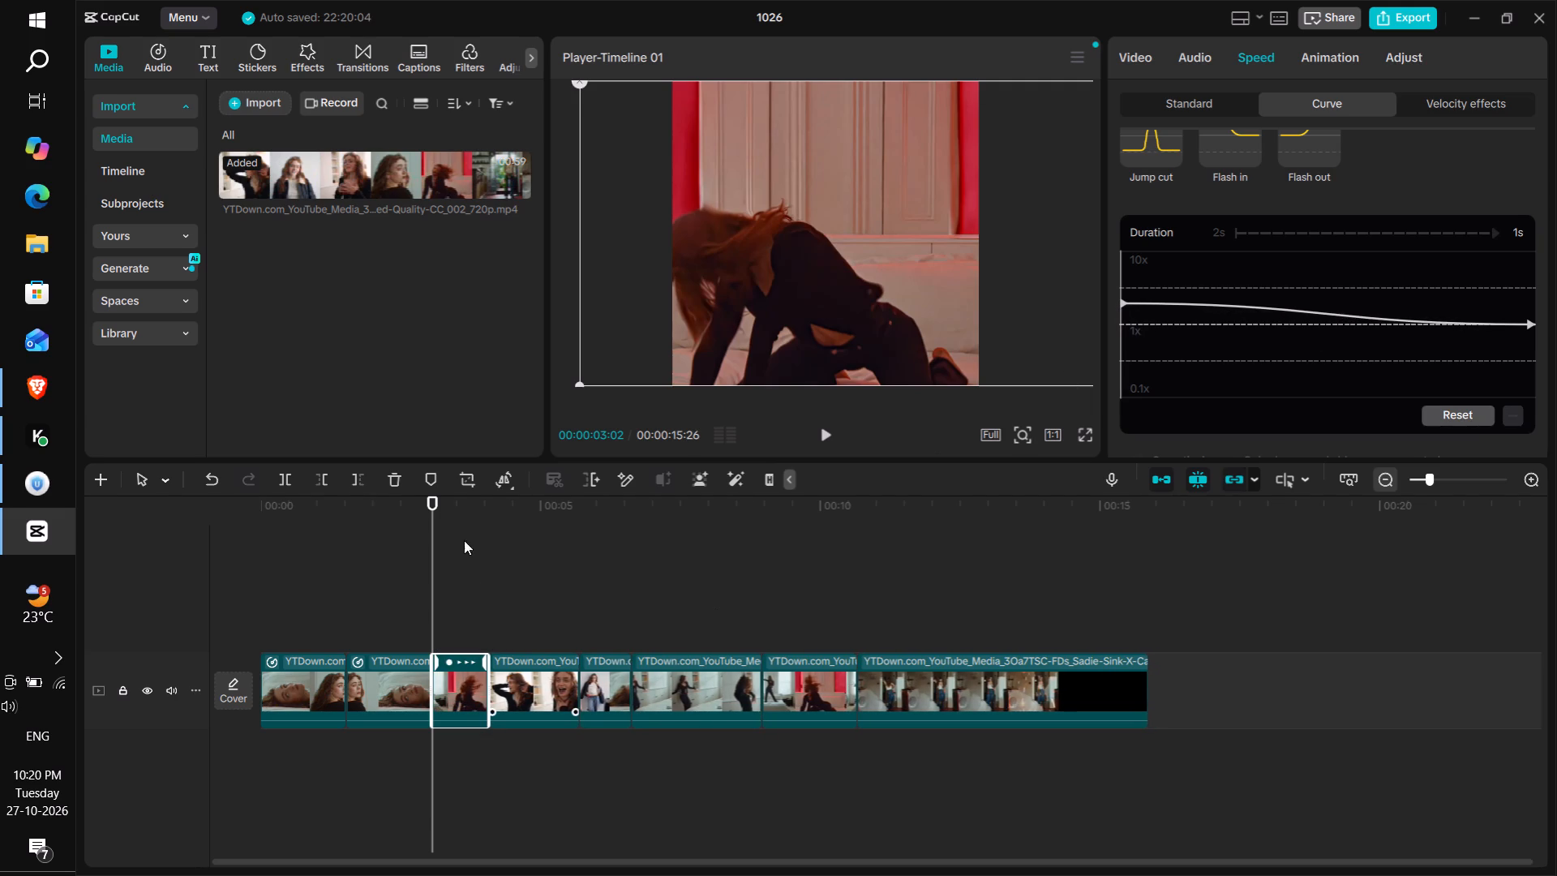
Scrub and play from just before the third clip to check its new speed ramp.
{"action": "left_click_drag", "start_coordinate": [433, 499], "coordinate": [443, 493]}
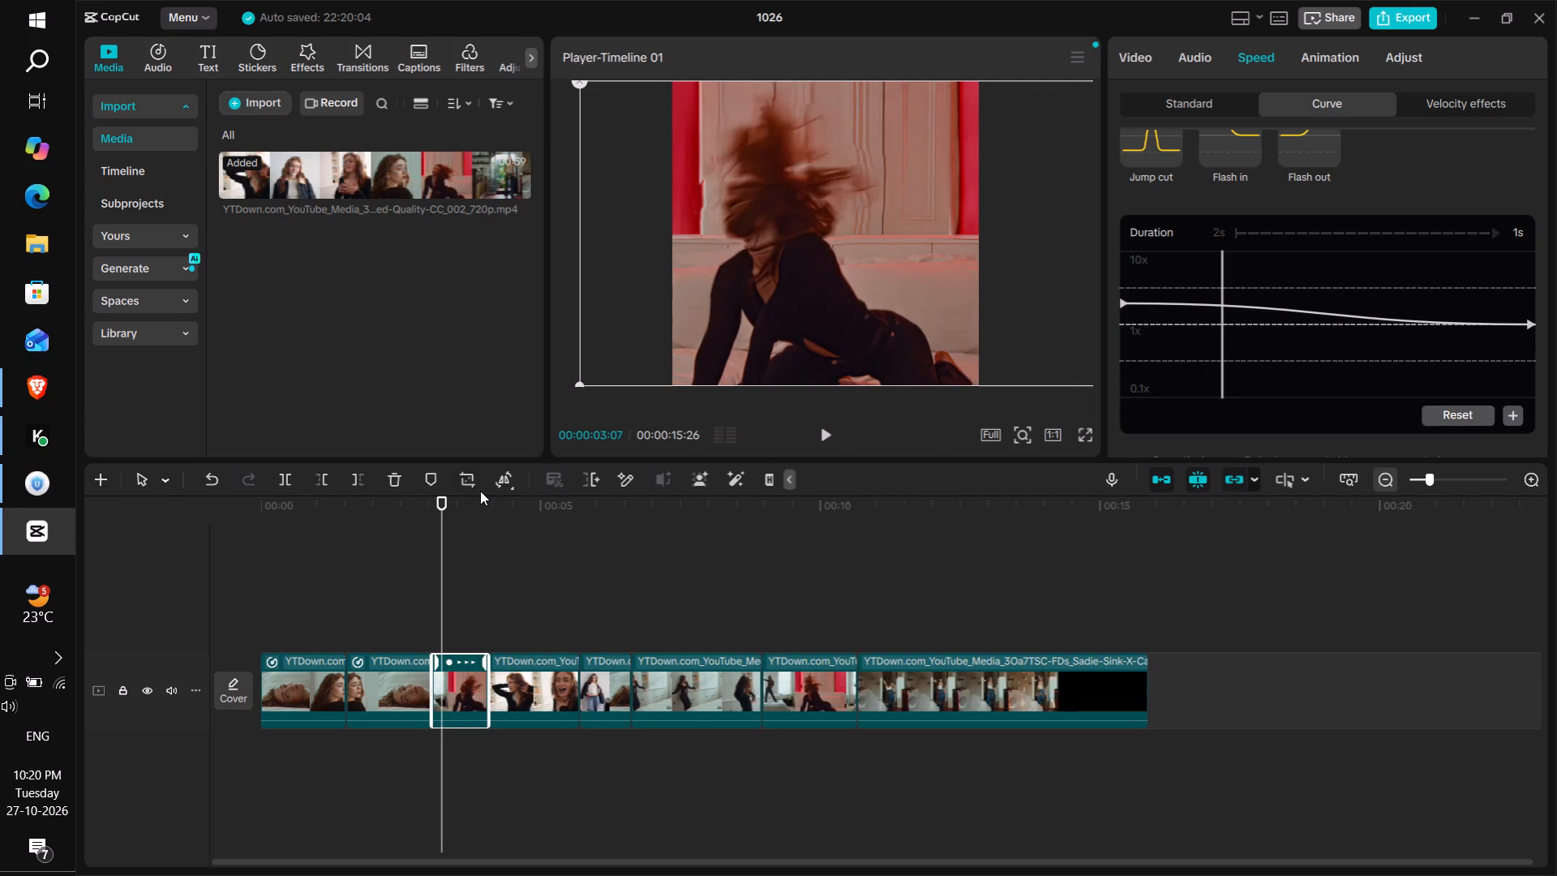
{"action": "left_click_drag", "start_coordinate": [426, 502], "coordinate": [421, 502]}
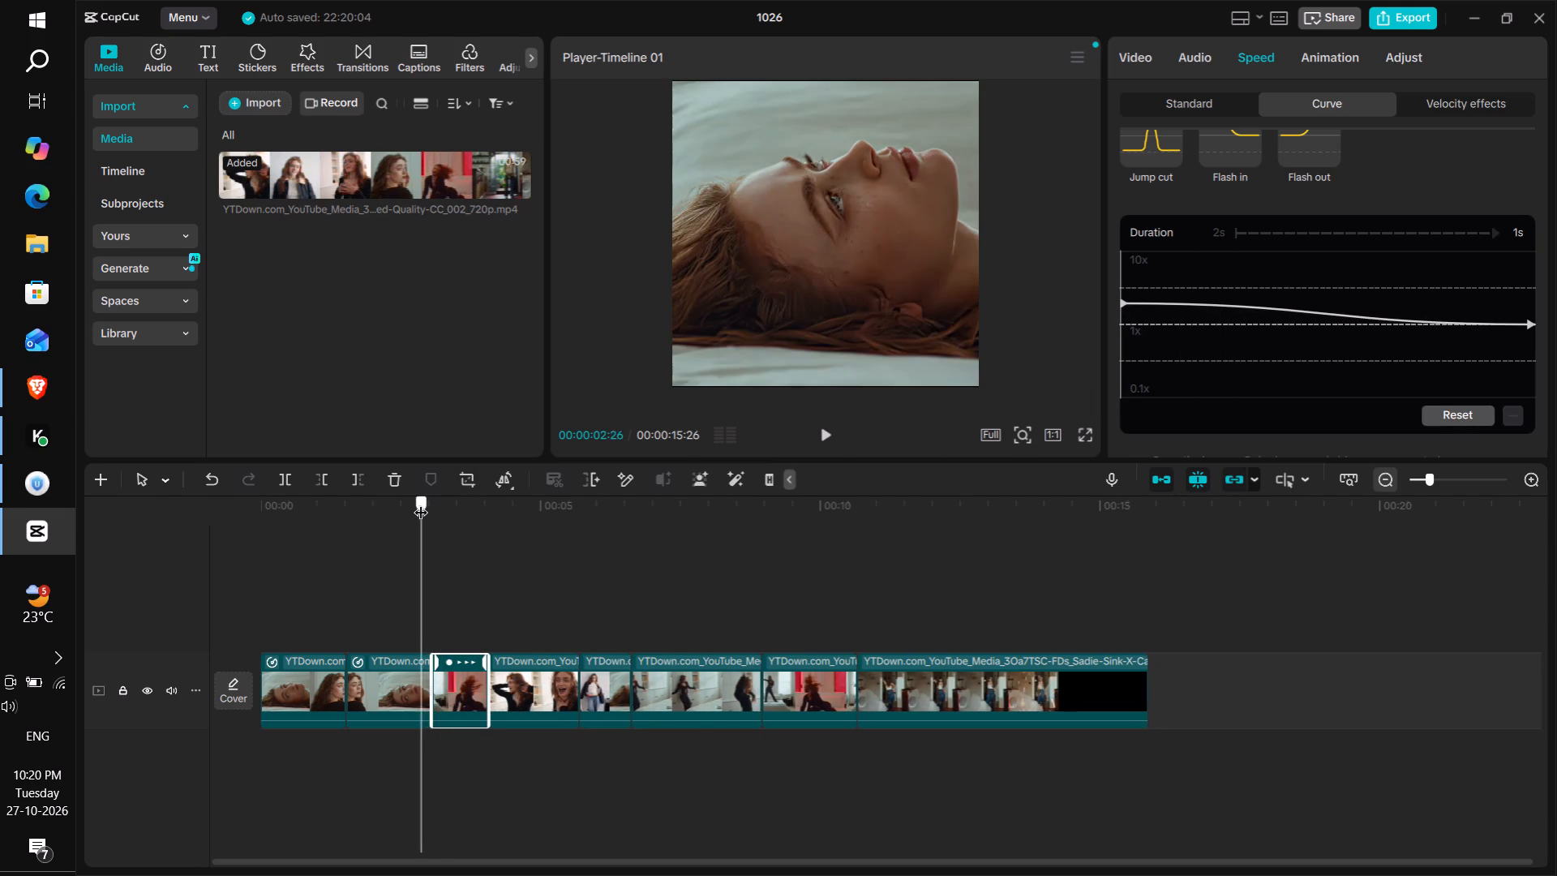
{"action": "left_click_drag", "start_coordinate": [421, 502], "coordinate": [418, 504]}
{"action": "key", "text": "space"}
{"action": "key", "text": "space"}
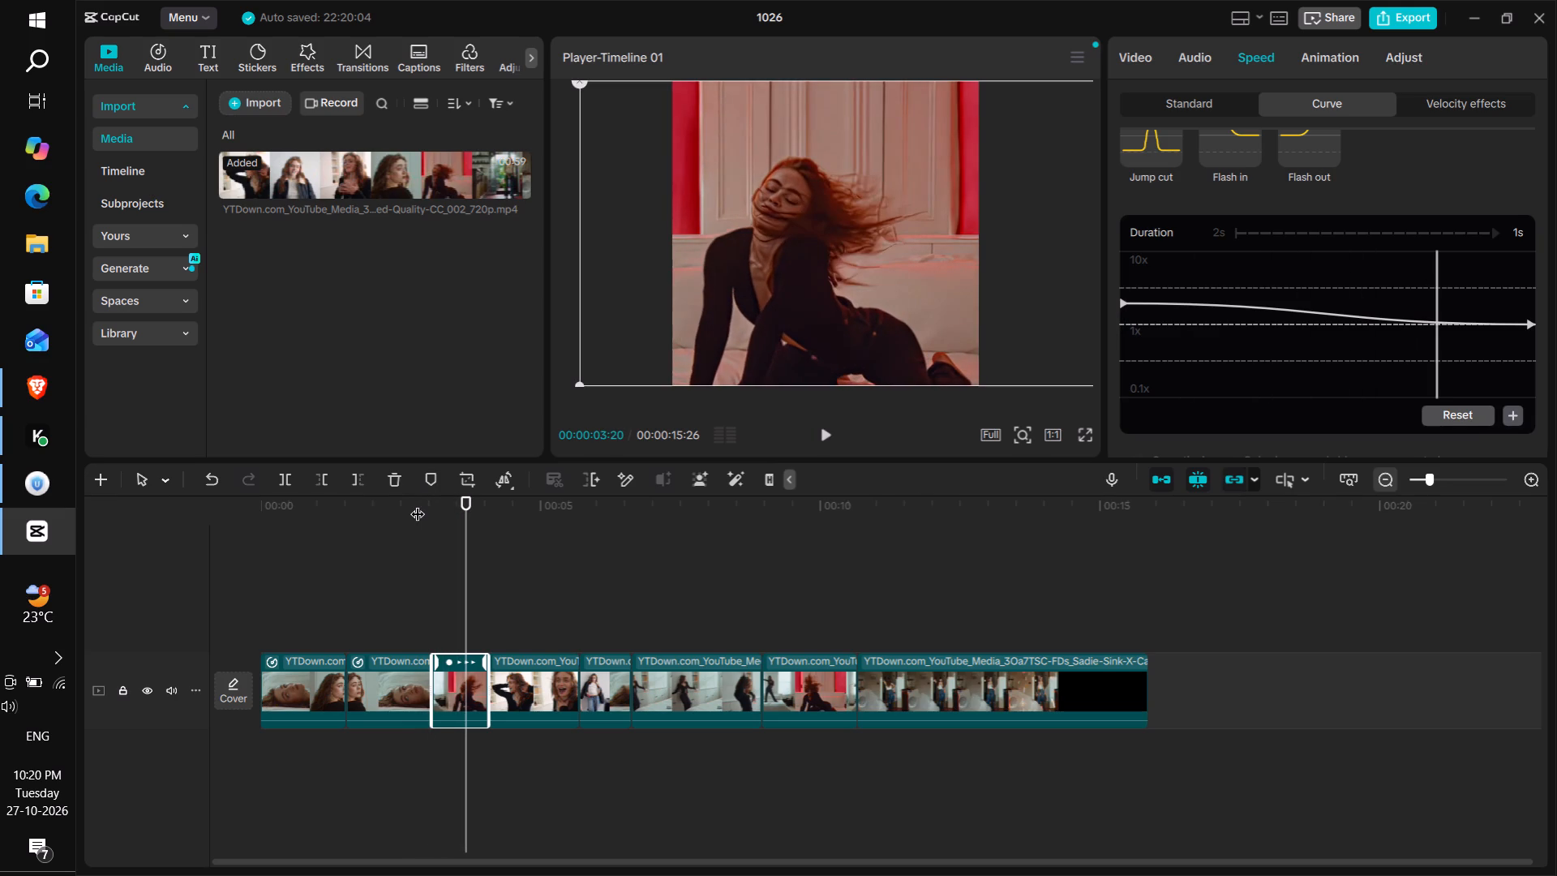
Duplicate the third clip and place the copy directly after the original on the main track.
{"action": "key", "text": "ctrl+c"}
{"action": "key", "text": "ctrl+v"}
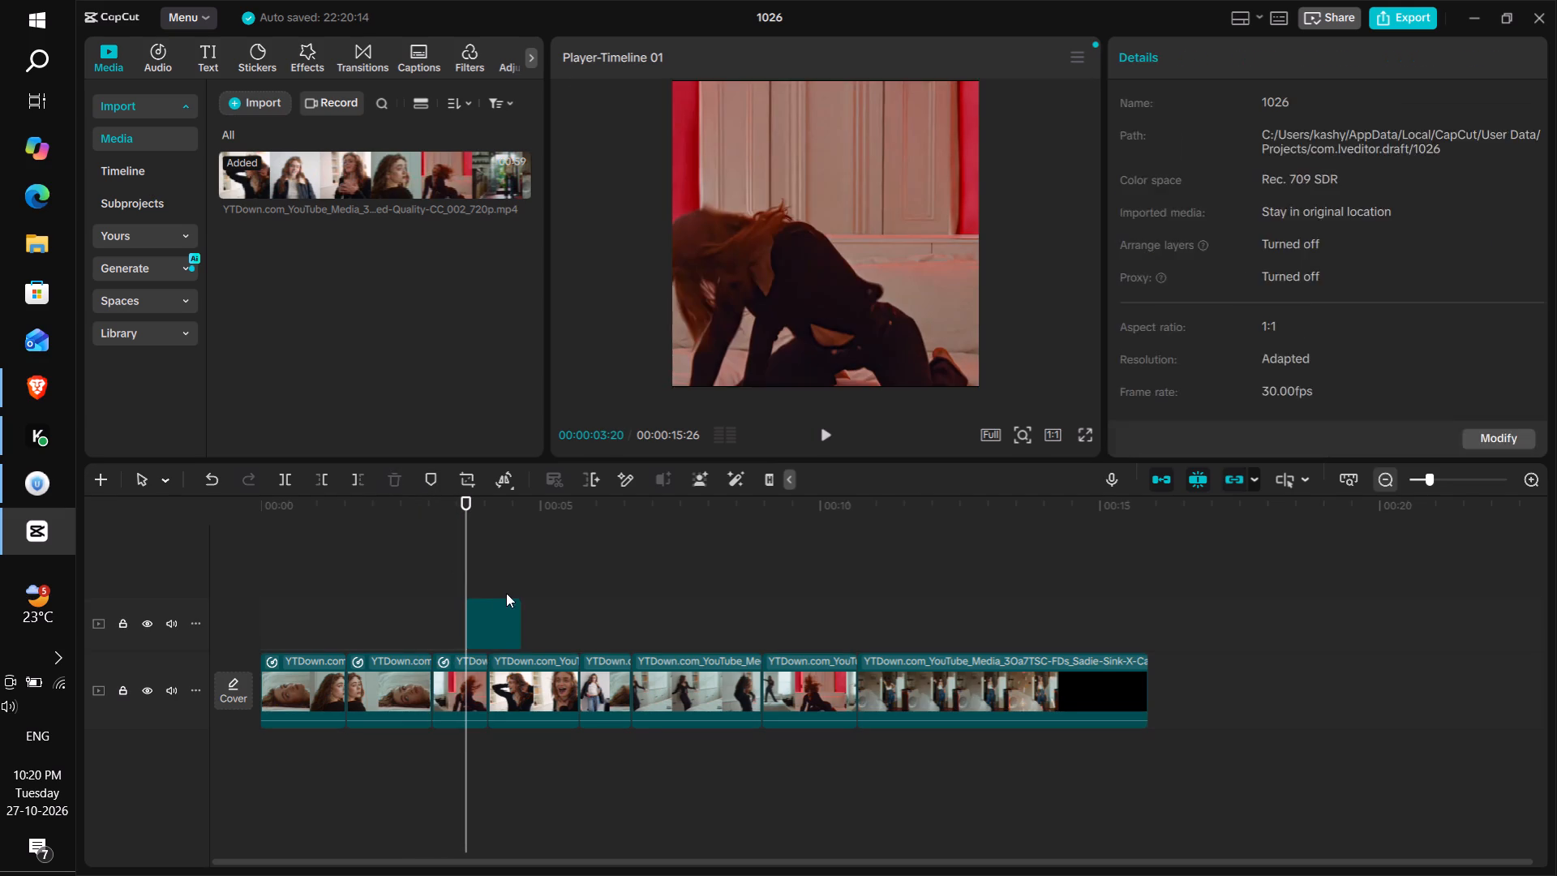
{"action": "left_click_drag", "start_coordinate": [504, 617], "coordinate": [530, 692]}
Reverse the duplicated fourth clip.
{"action": "left_click", "coordinate": [513, 503]}
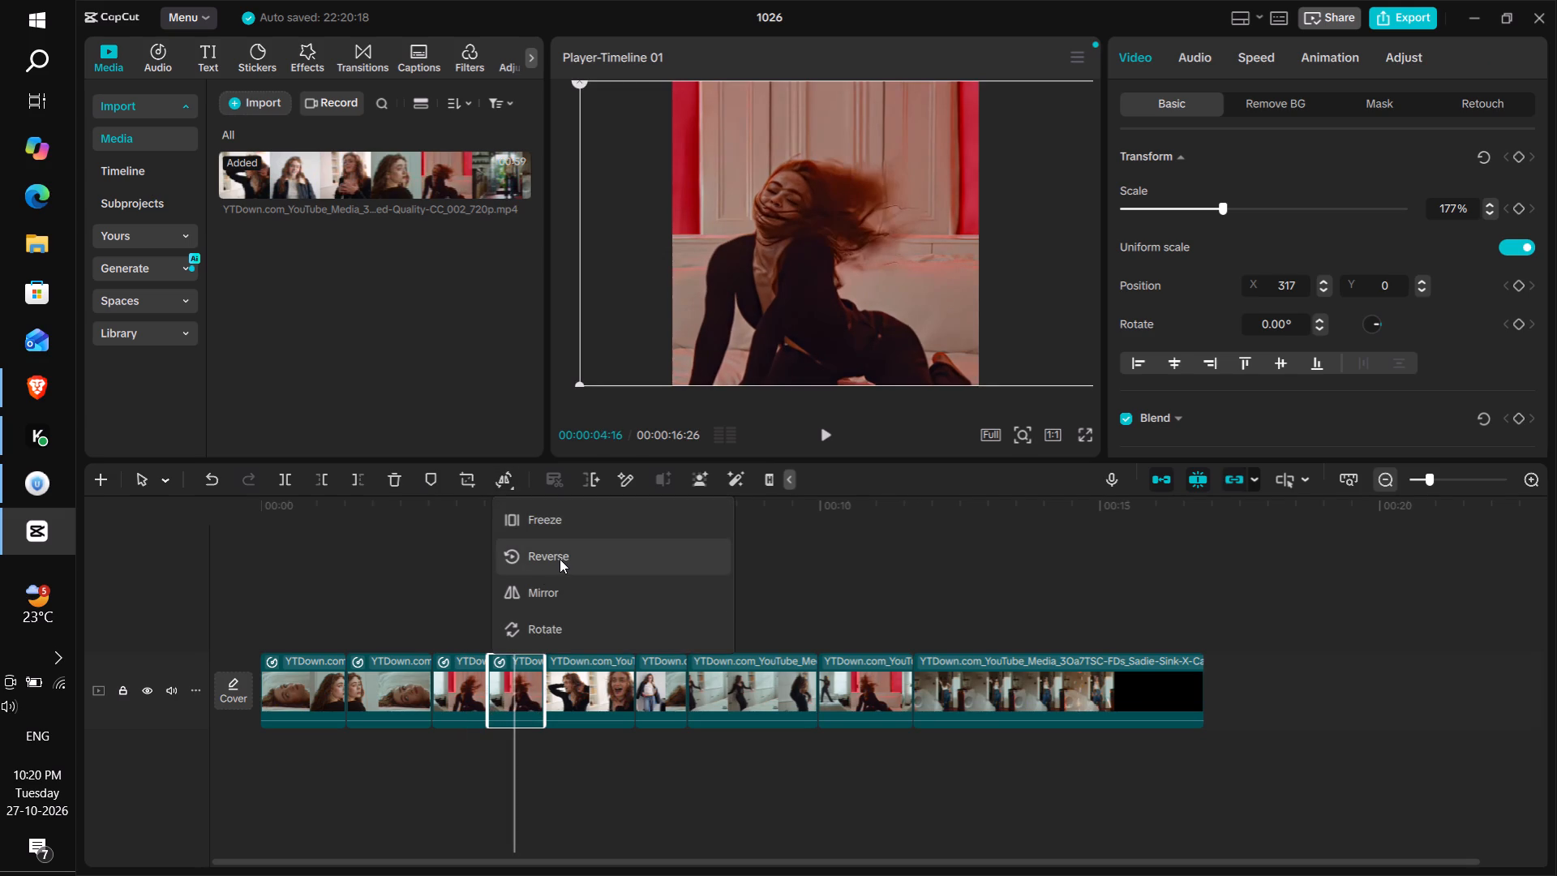
{"action": "left_click", "coordinate": [560, 559]}
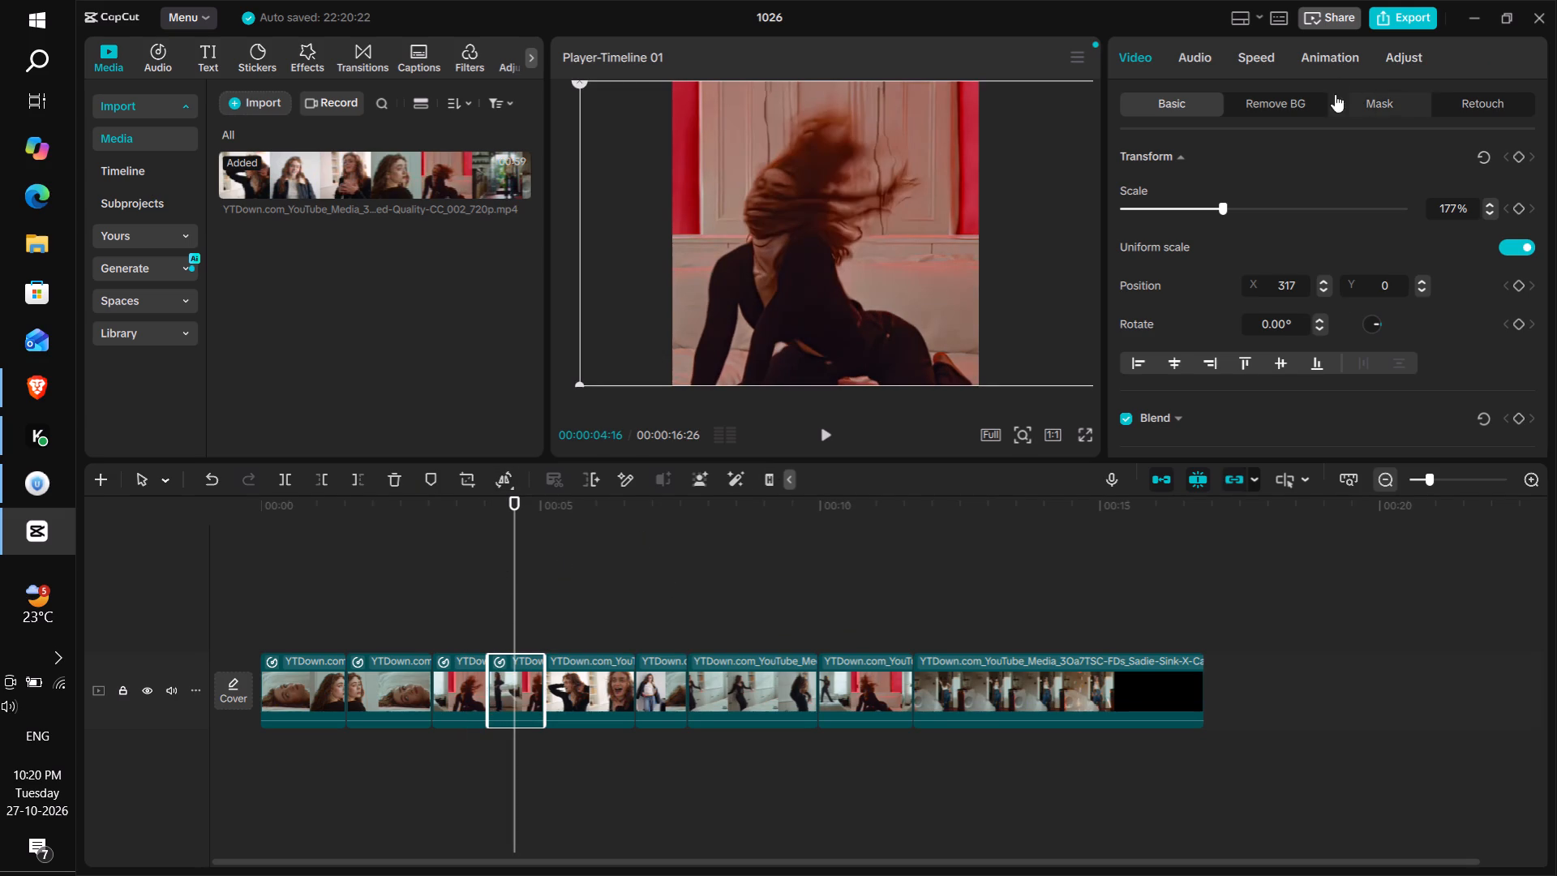
Raise the end point of the reversed fourth clip's speed curve level with its start point, making the curve flat.
{"action": "left_click", "coordinate": [1259, 61]}
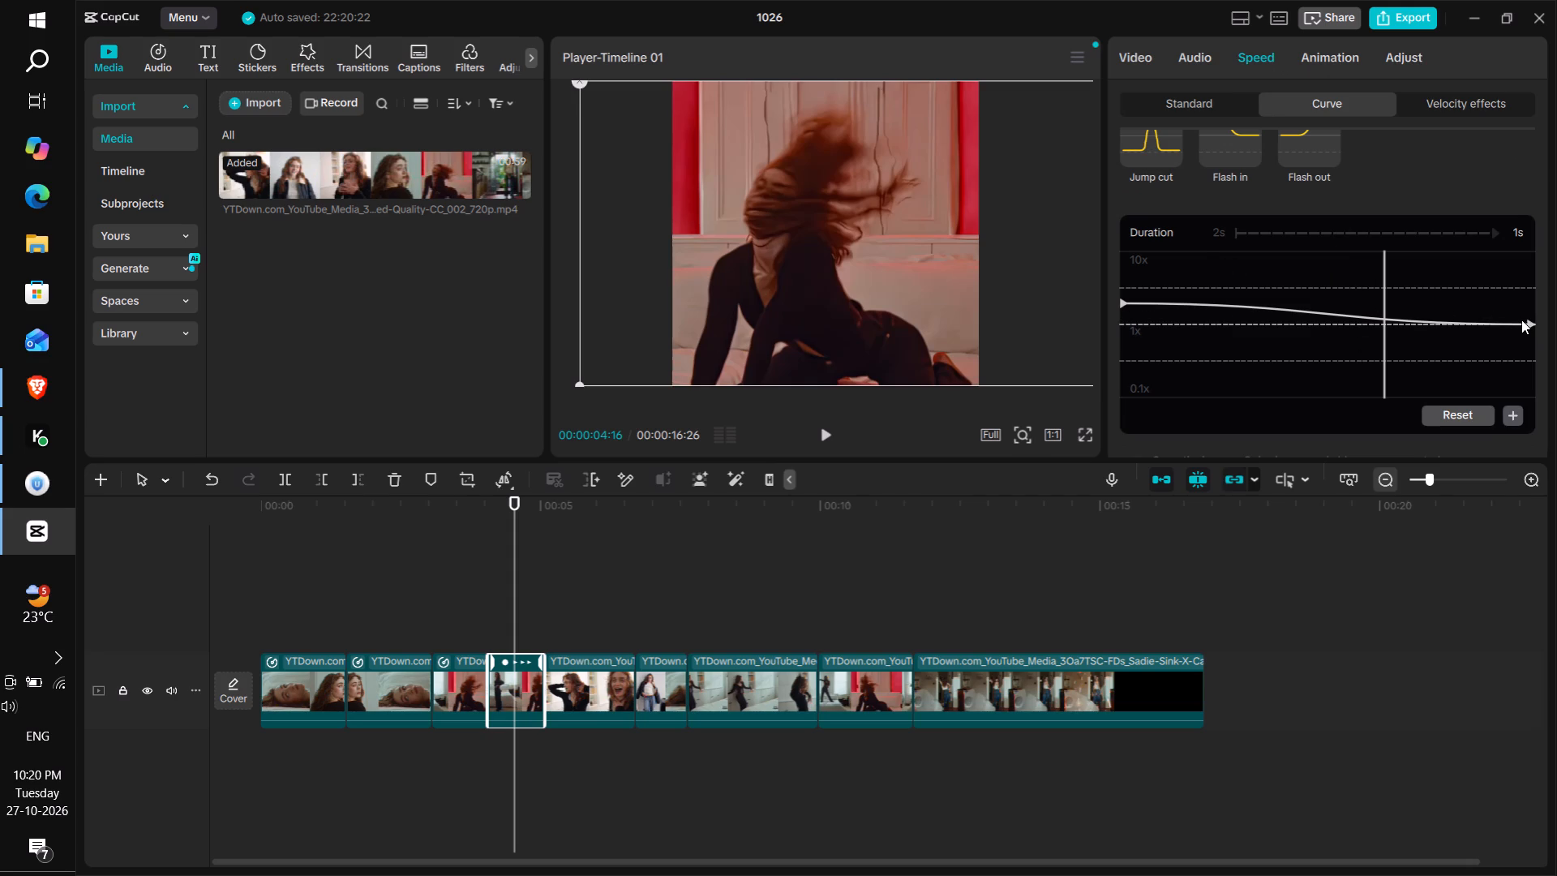
{"action": "left_click_drag", "start_coordinate": [1530, 324], "coordinate": [1527, 316]}
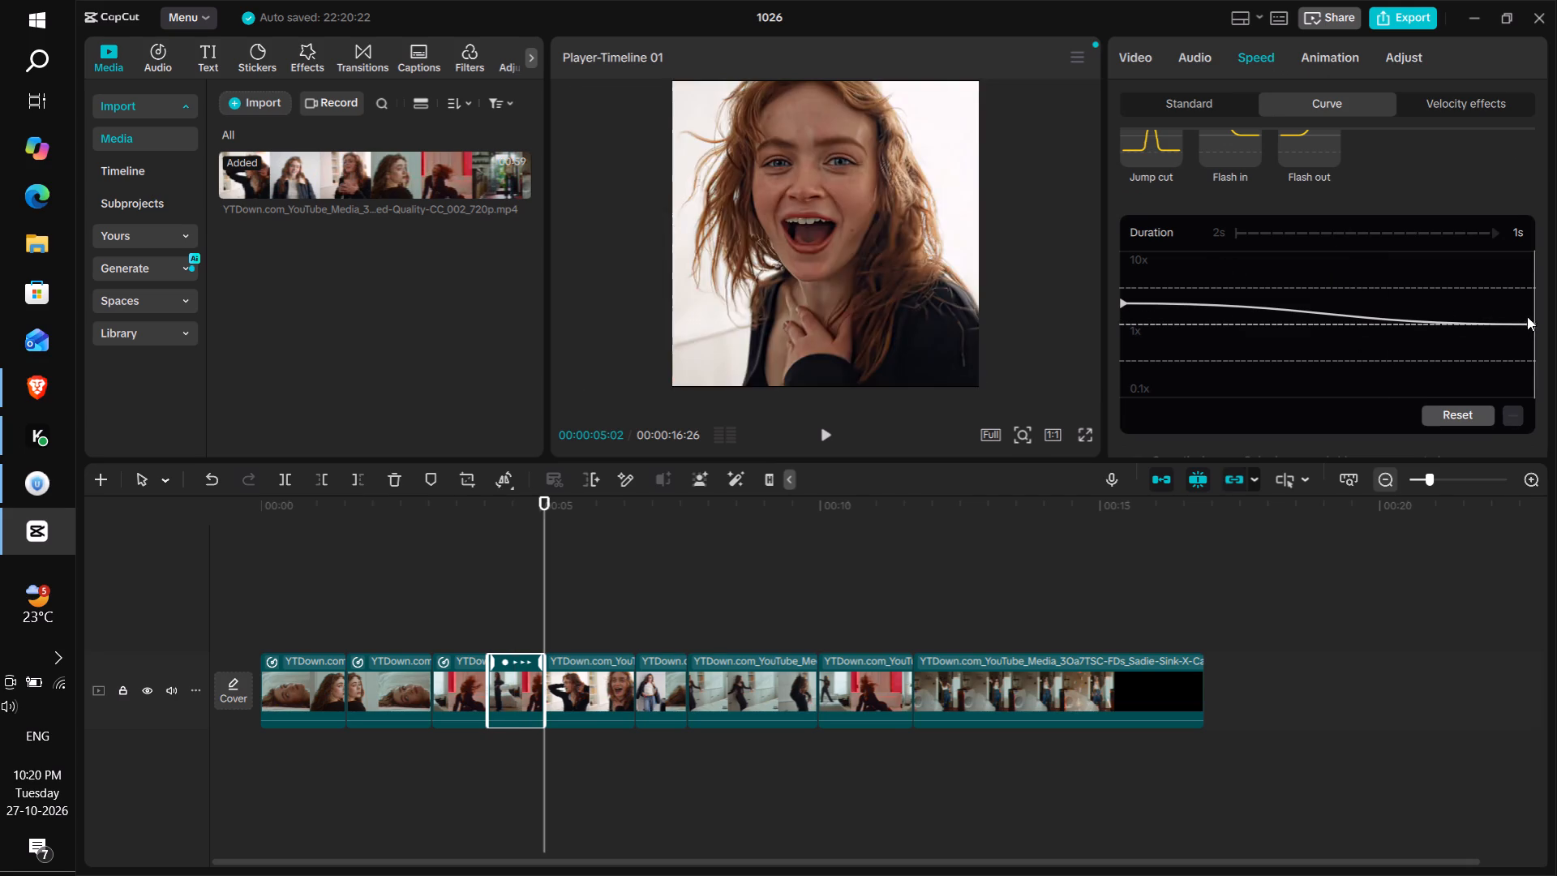
{"action": "left_click_drag", "start_coordinate": [1527, 316], "coordinate": [1527, 307]}
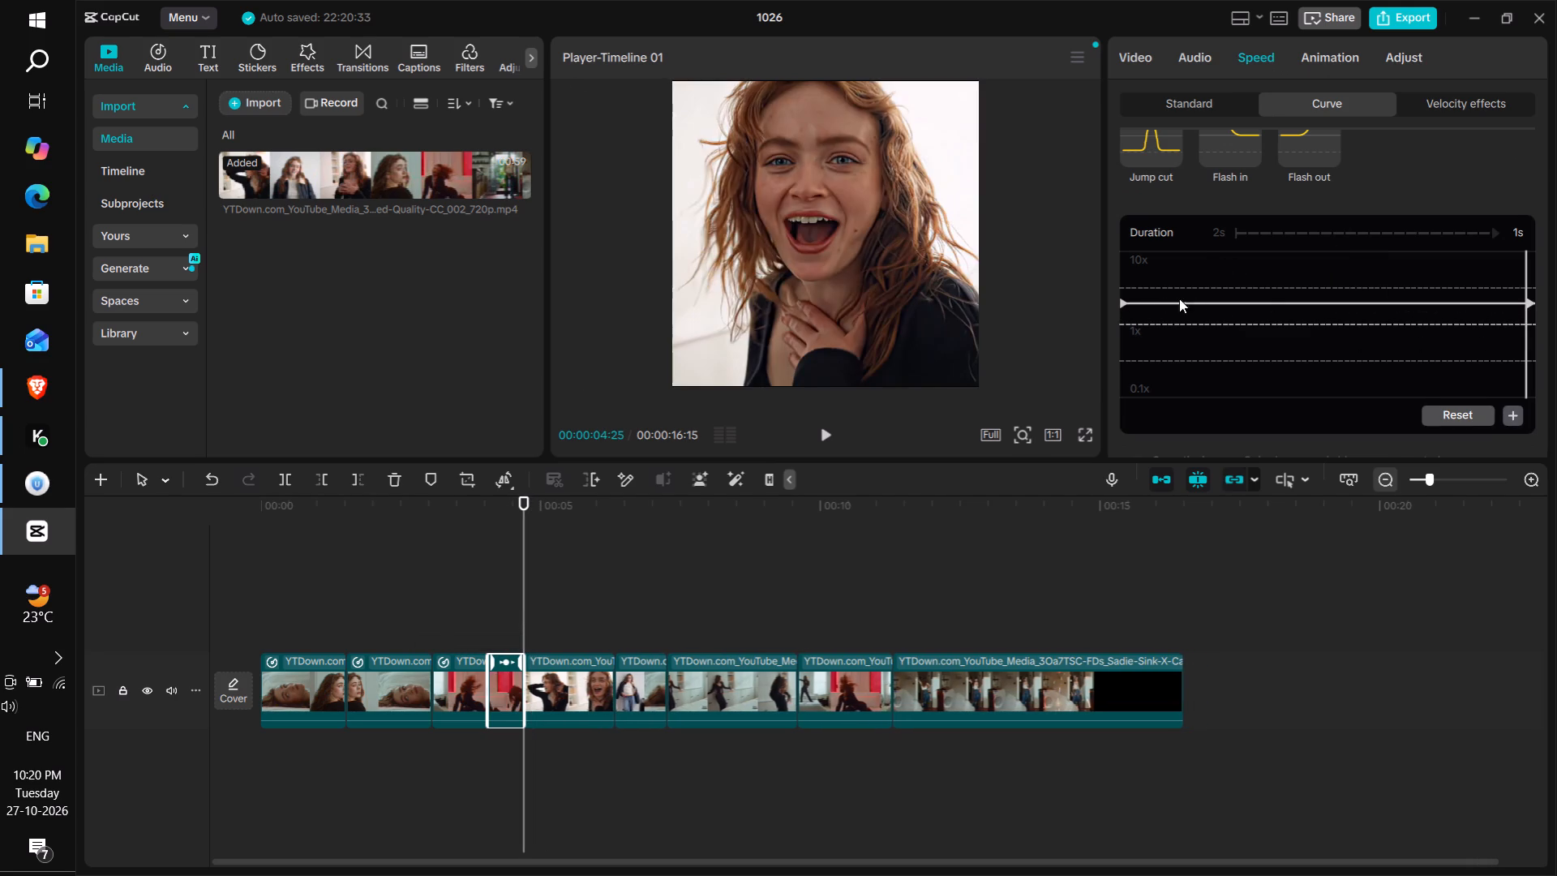
Lower the start point of the reversed fourth clip's speed curve to about 1x so the clip speeds up.
{"action": "left_click_drag", "start_coordinate": [1123, 303], "coordinate": [1122, 317]}
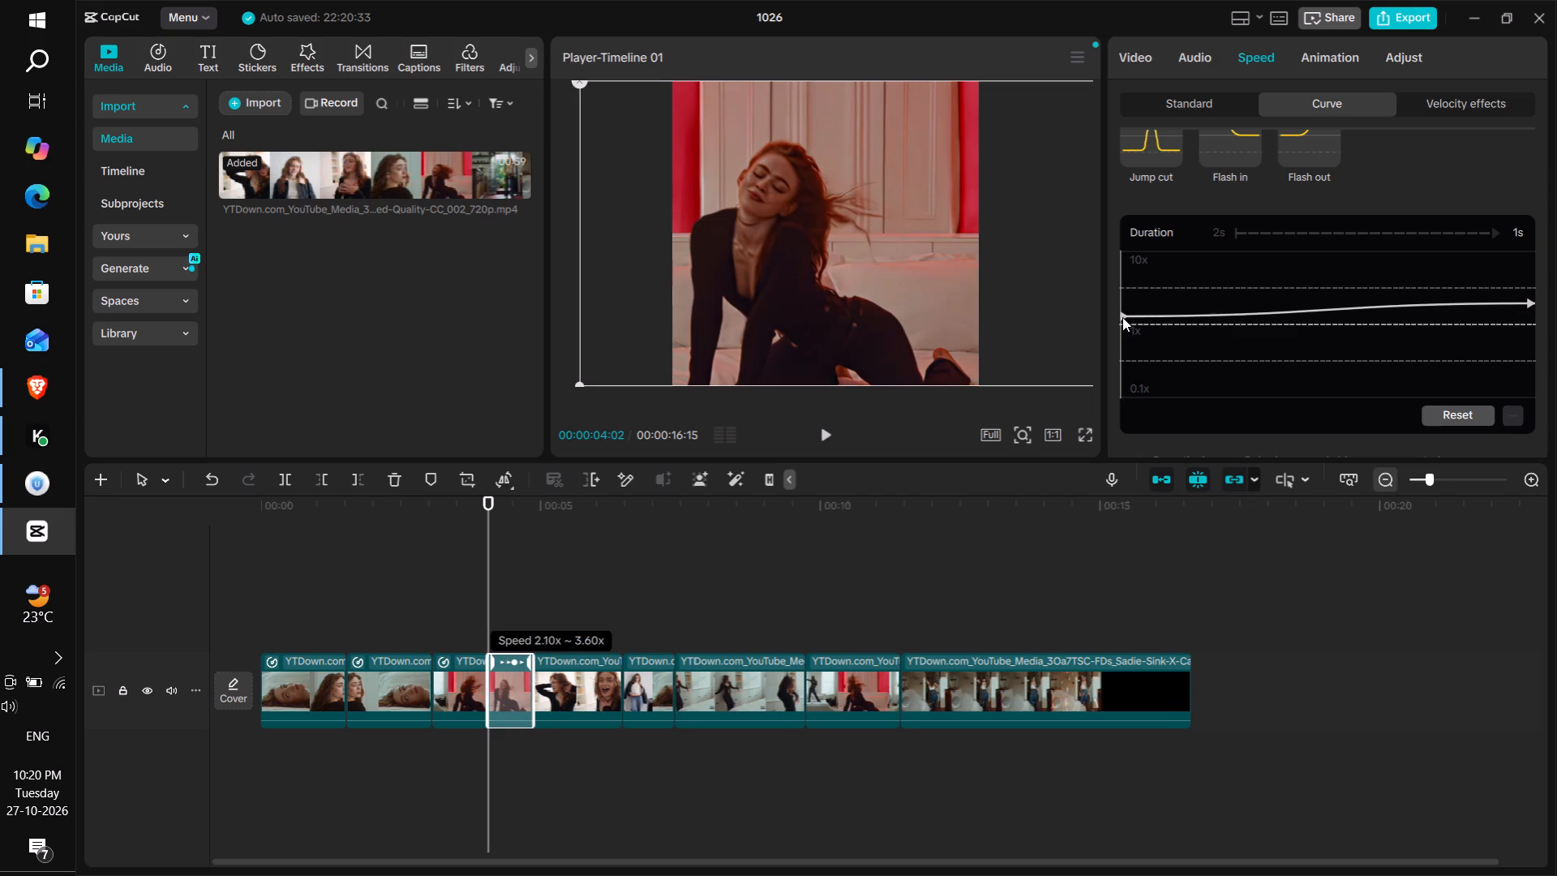
{"action": "left_click_drag", "start_coordinate": [1122, 317], "coordinate": [1122, 324]}
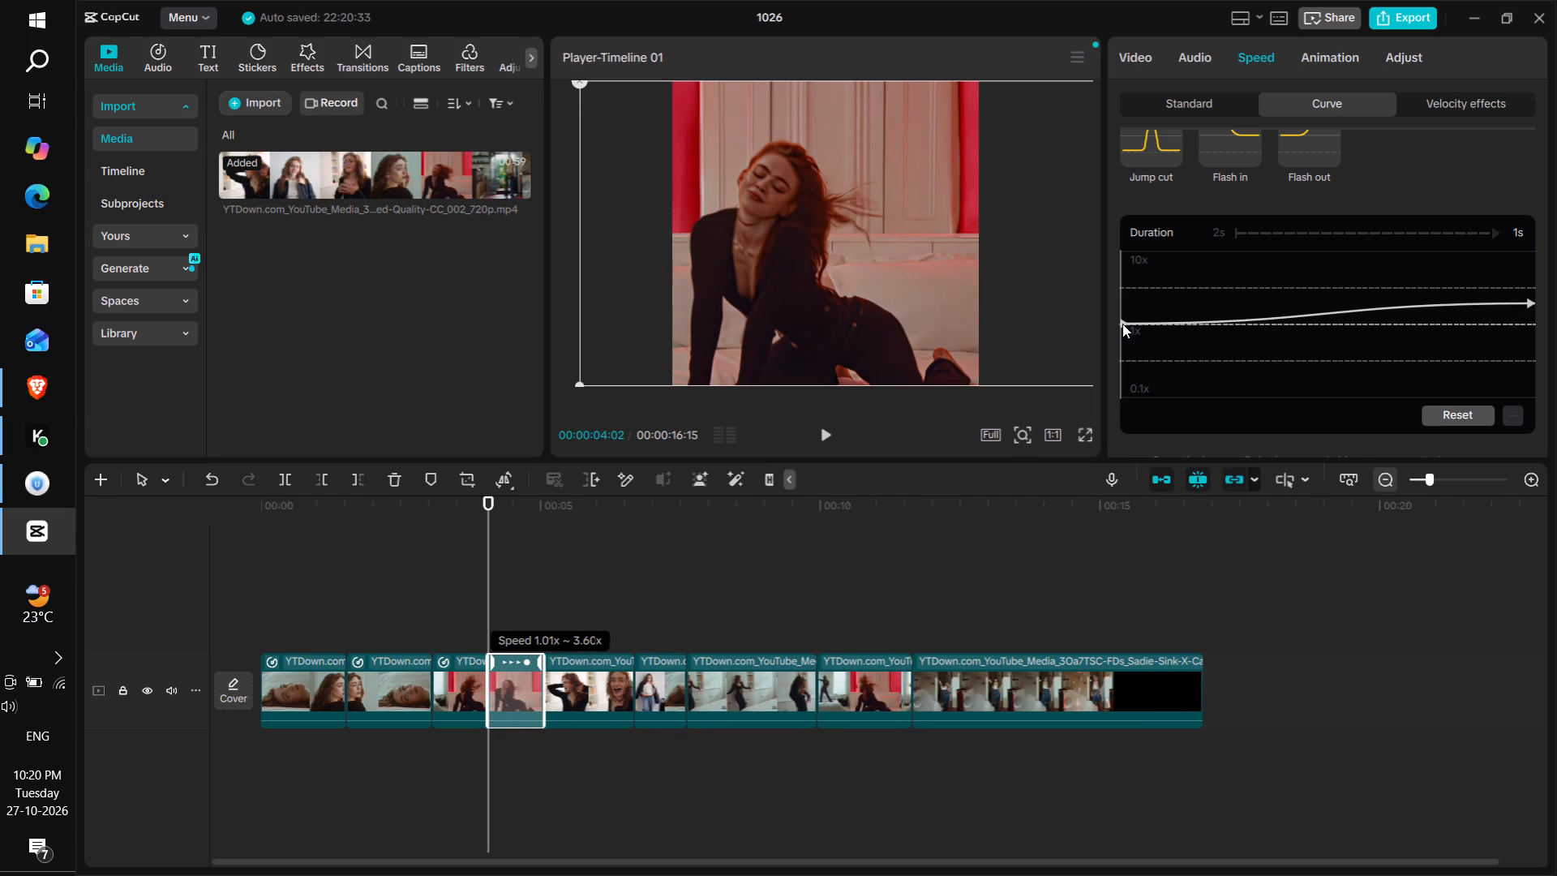
{"action": "left_click_drag", "start_coordinate": [1122, 324], "coordinate": [1122, 325]}
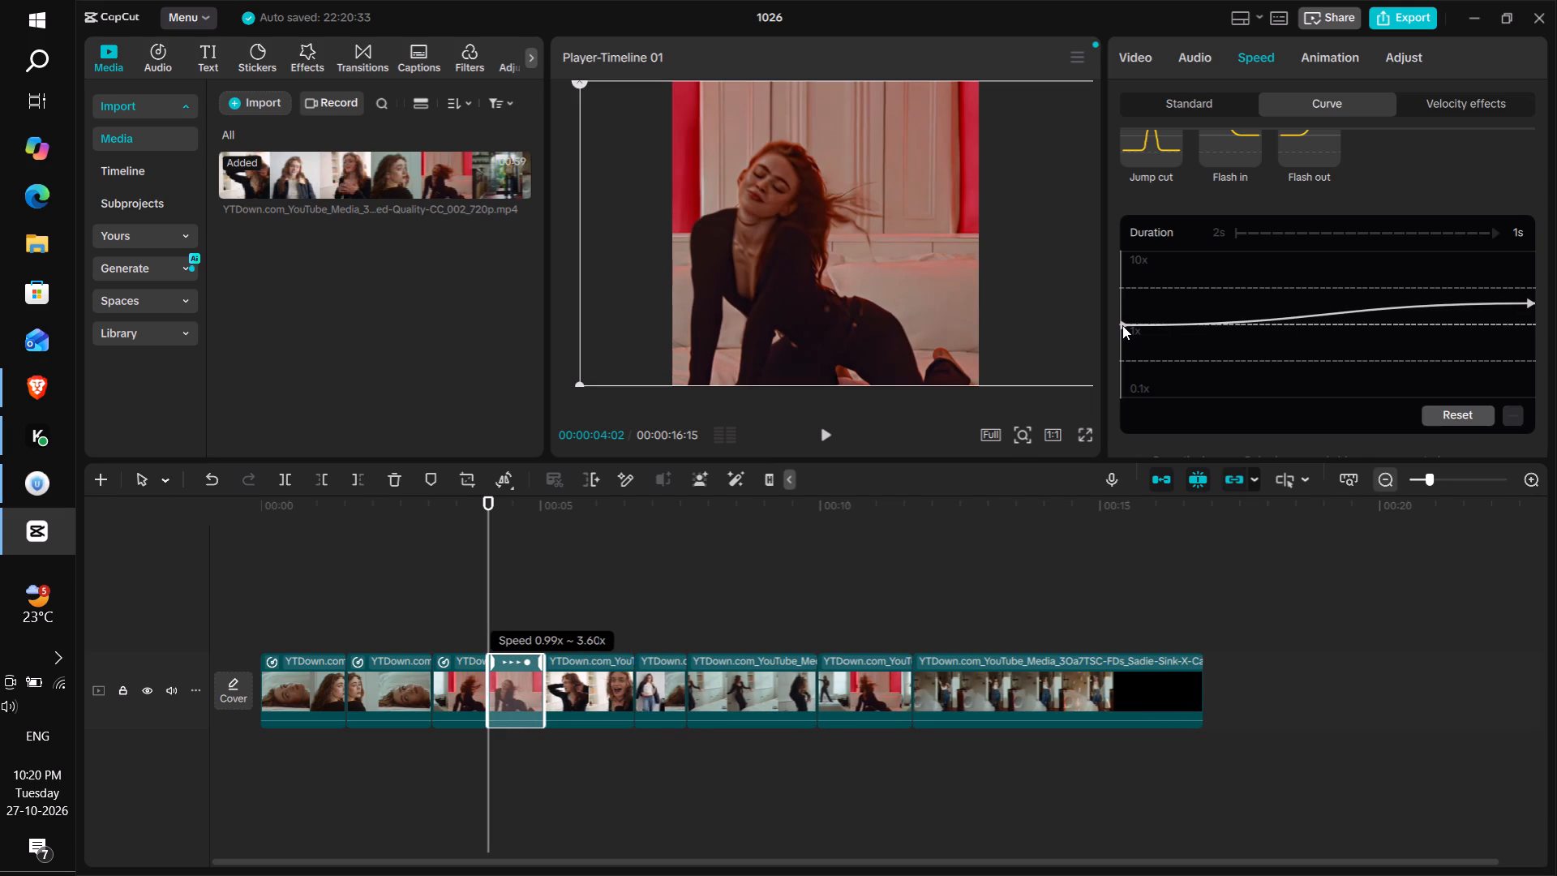
{"action": "left_click_drag", "start_coordinate": [1122, 325], "coordinate": [1122, 324]}
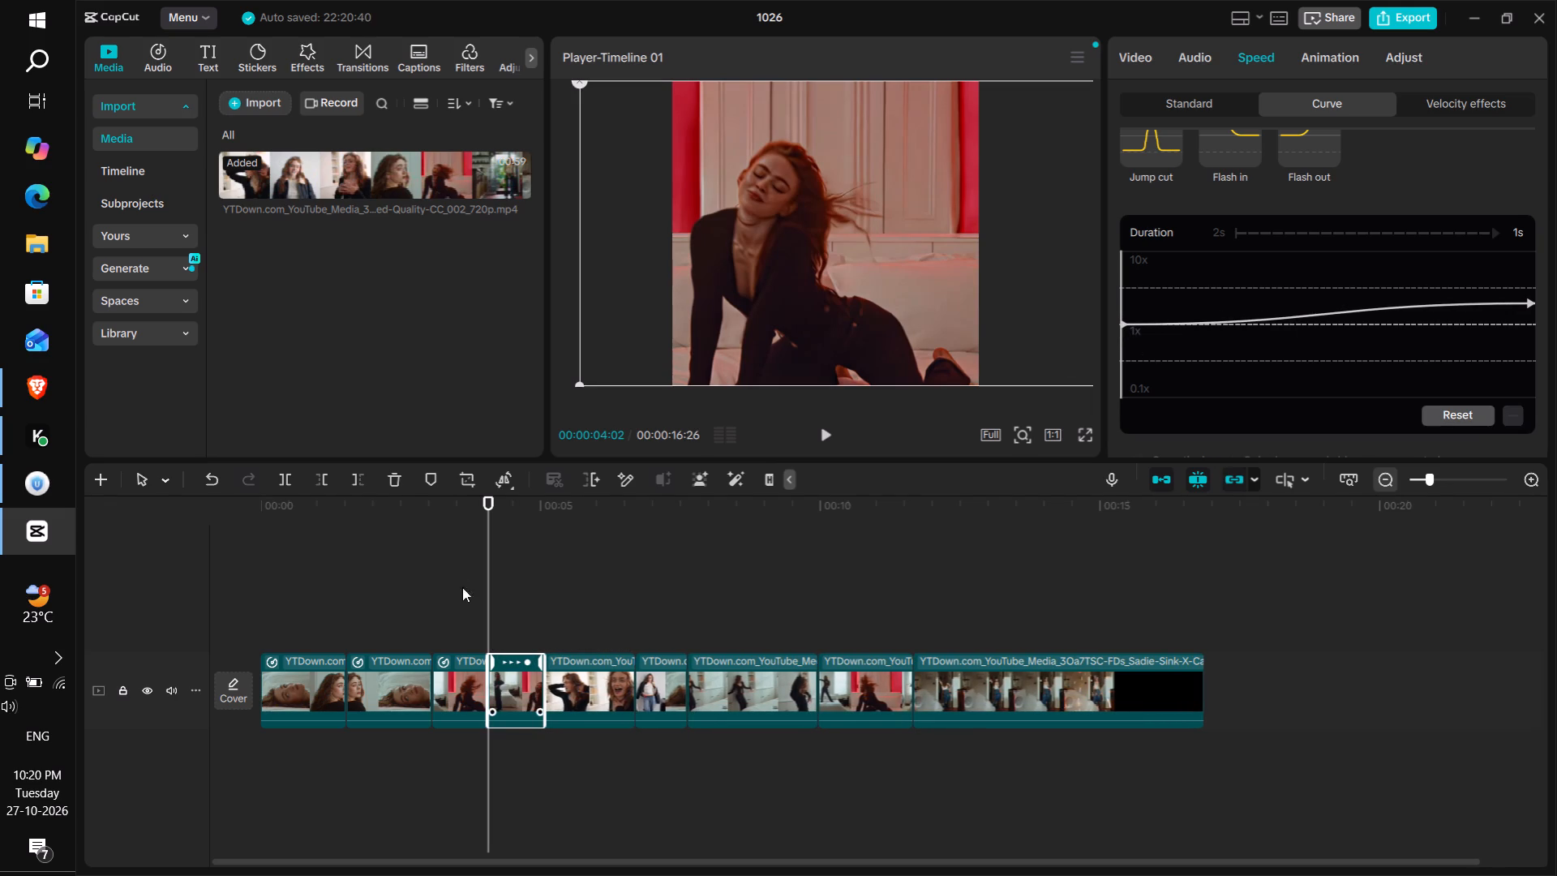
Play and scrub through the third clip and its reversed copy to check how the two speed ramps join.
{"action": "left_click_drag", "start_coordinate": [462, 505], "coordinate": [444, 523]}
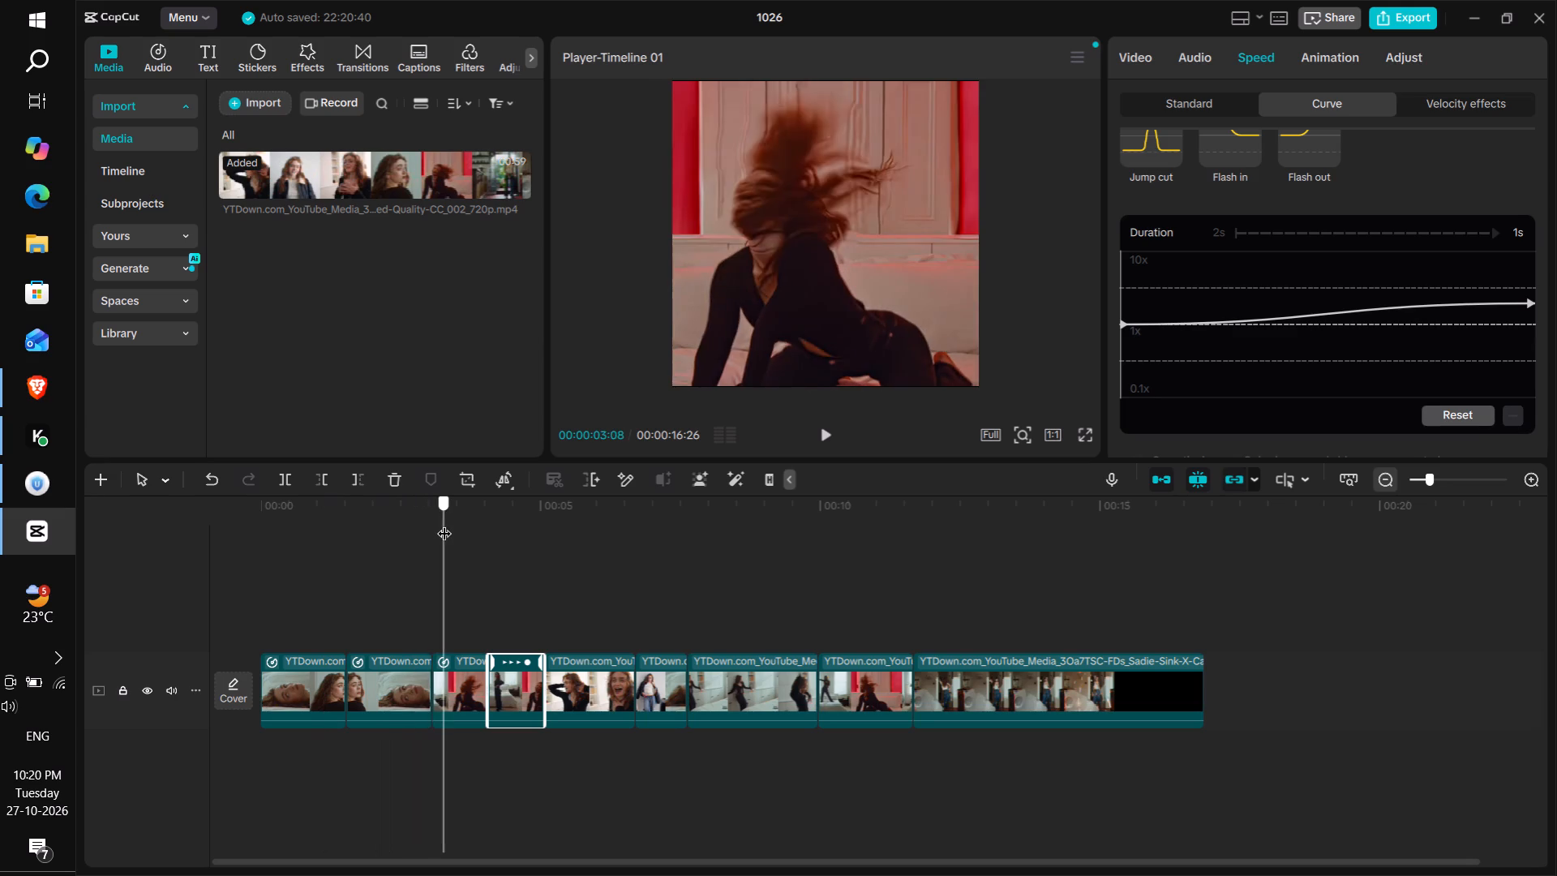
{"action": "left_click_drag", "start_coordinate": [444, 523], "coordinate": [420, 534]}
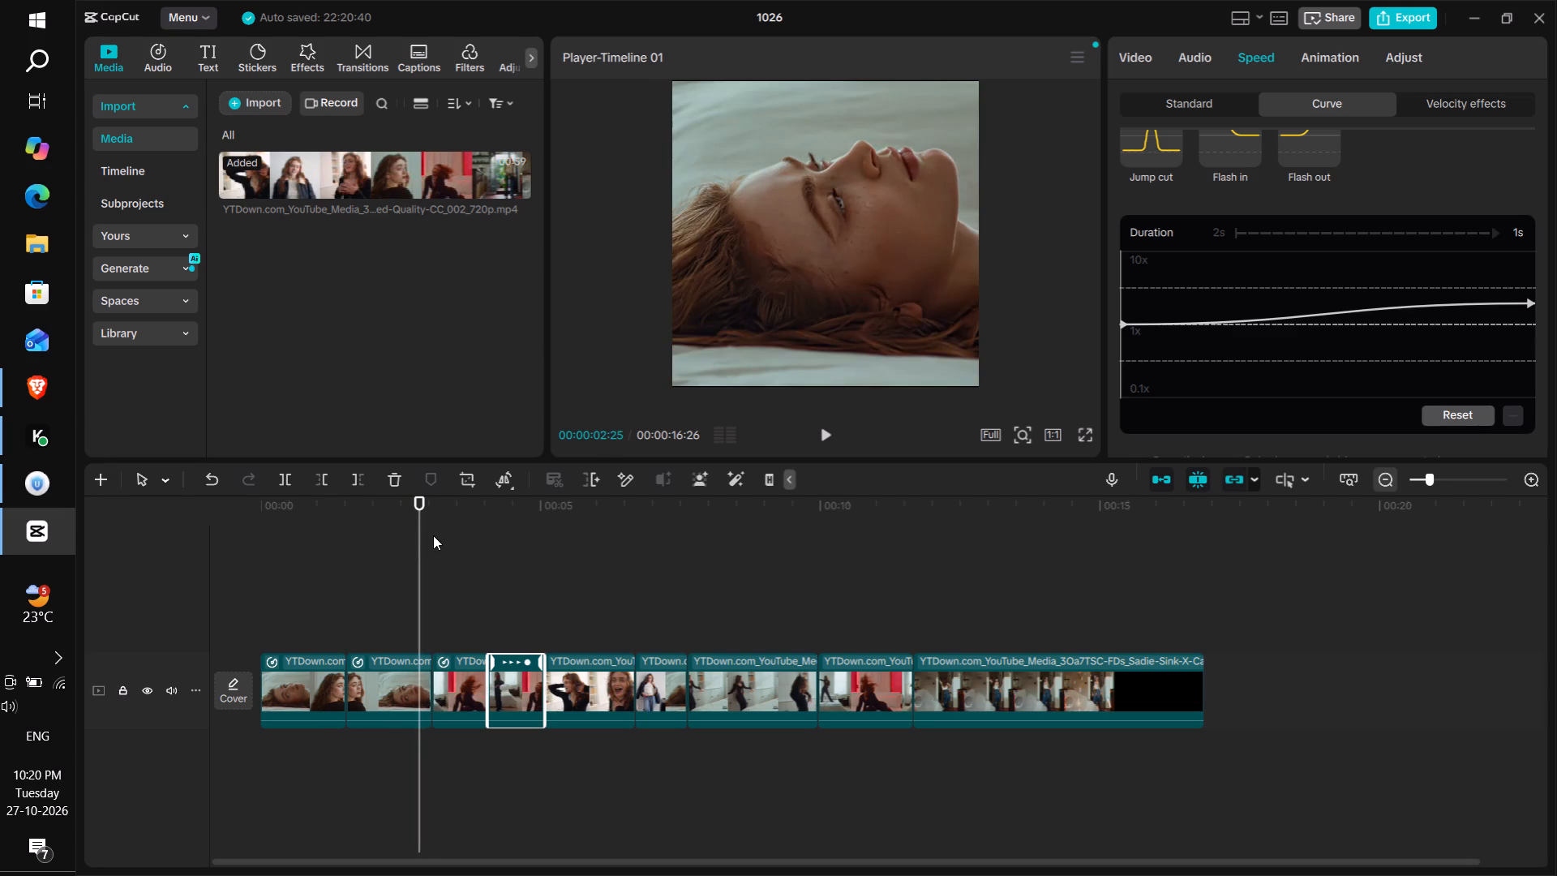
{"action": "key", "text": "space"}
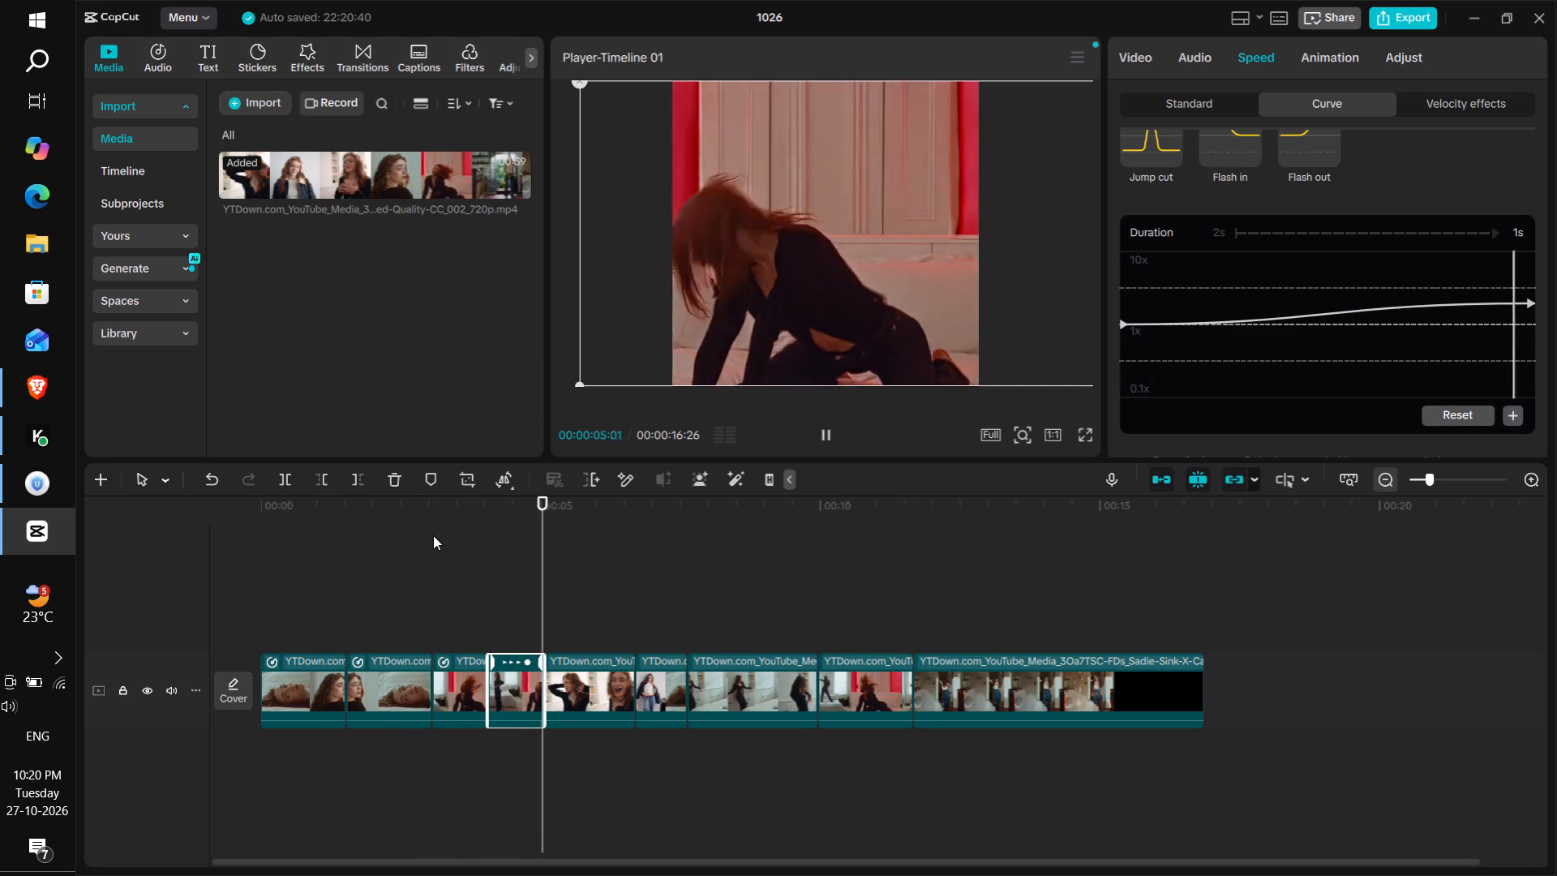
{"action": "key", "text": "space"}
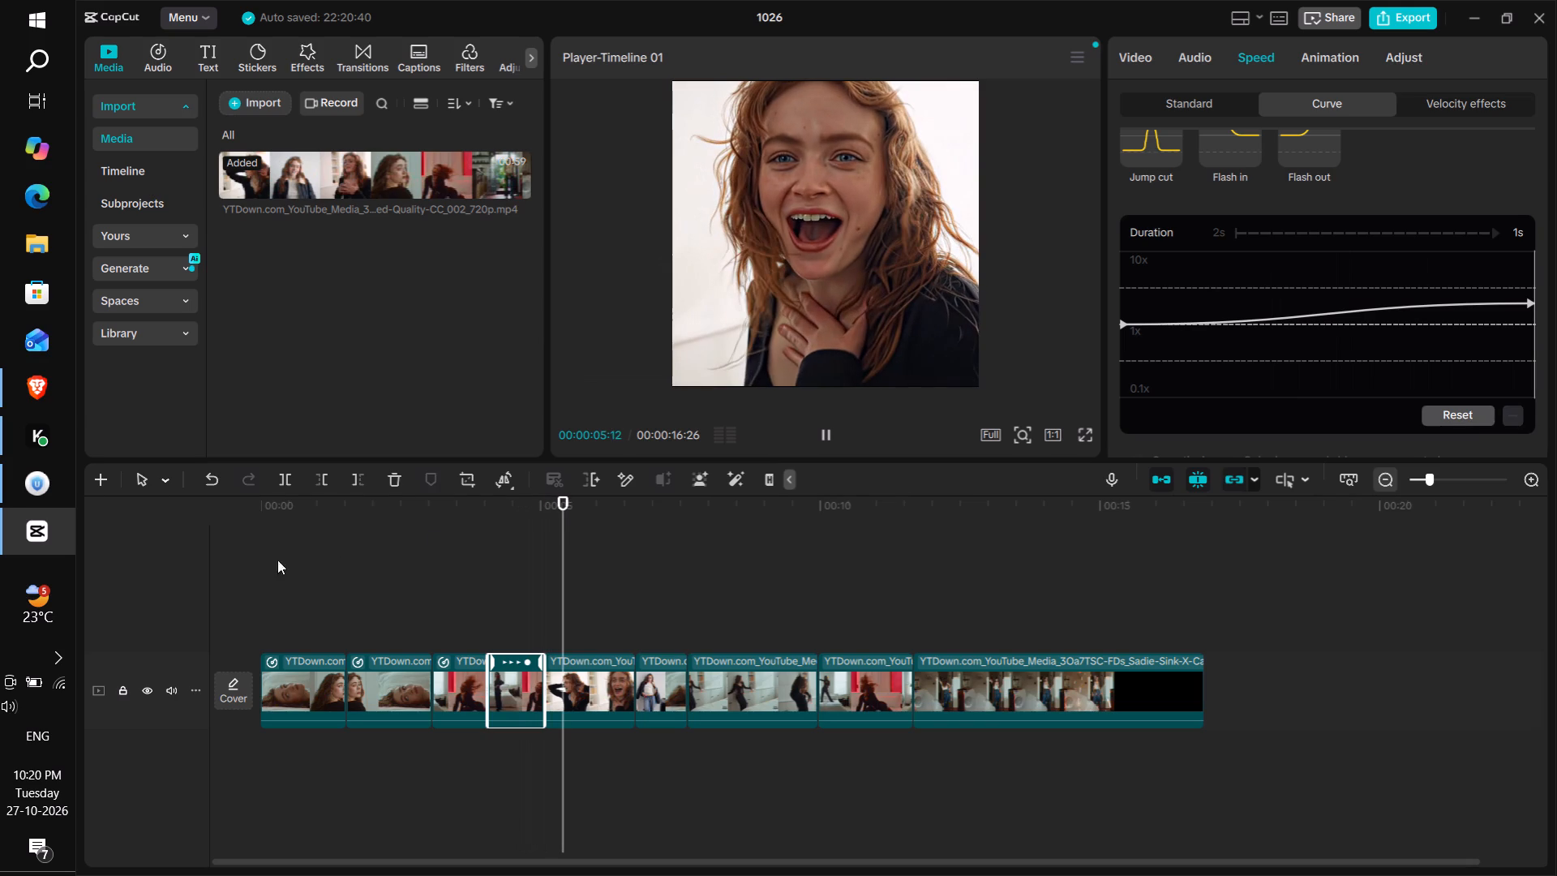
{"action": "left_click_drag", "start_coordinate": [485, 505], "coordinate": [455, 513]}
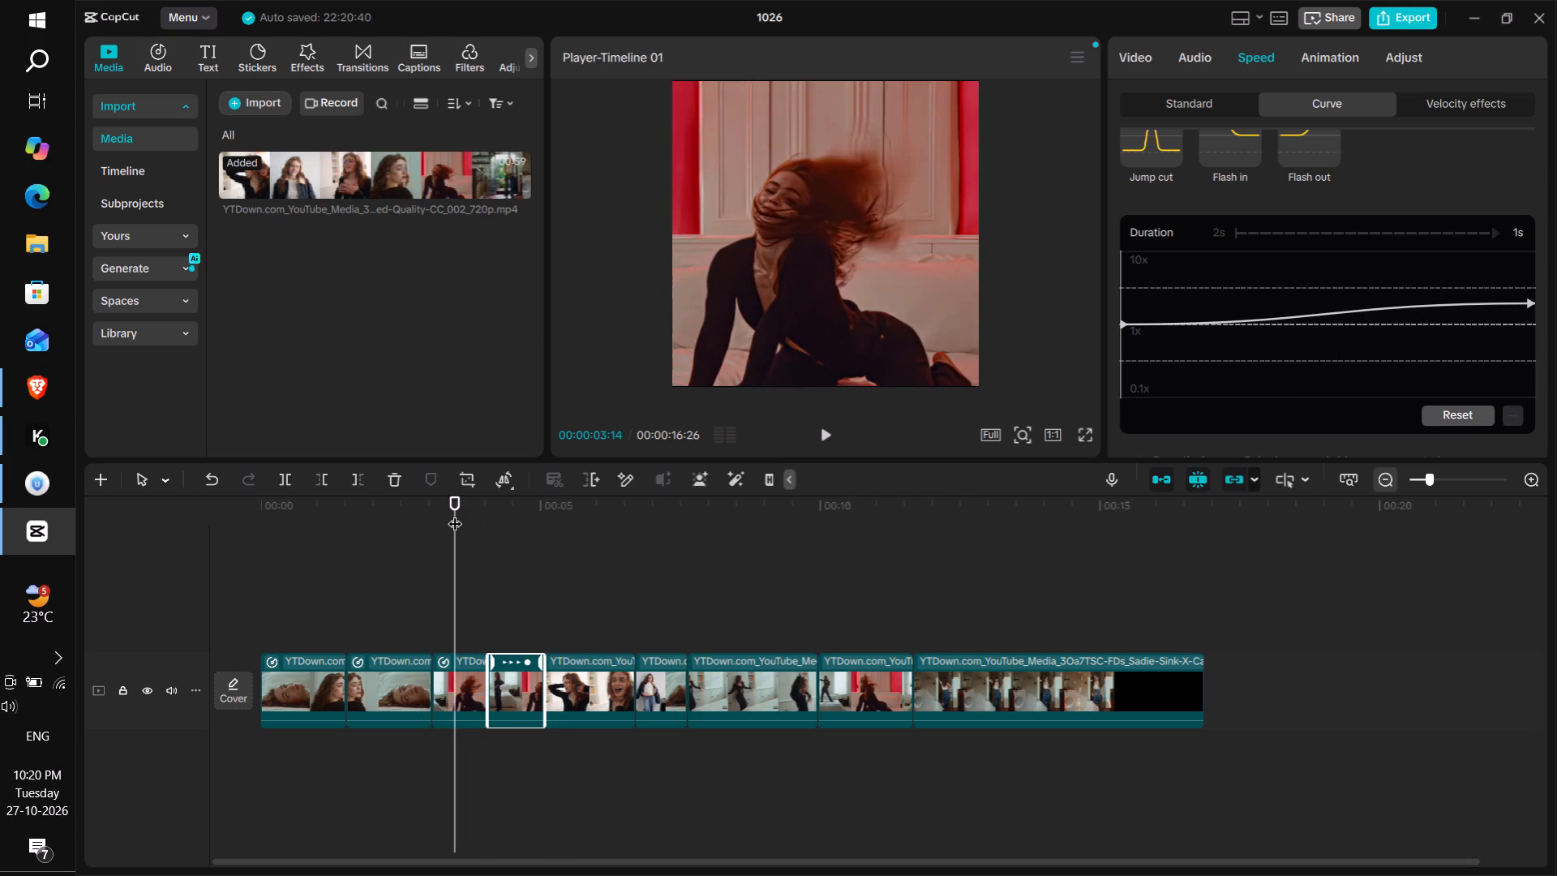
{"action": "key", "text": "space"}
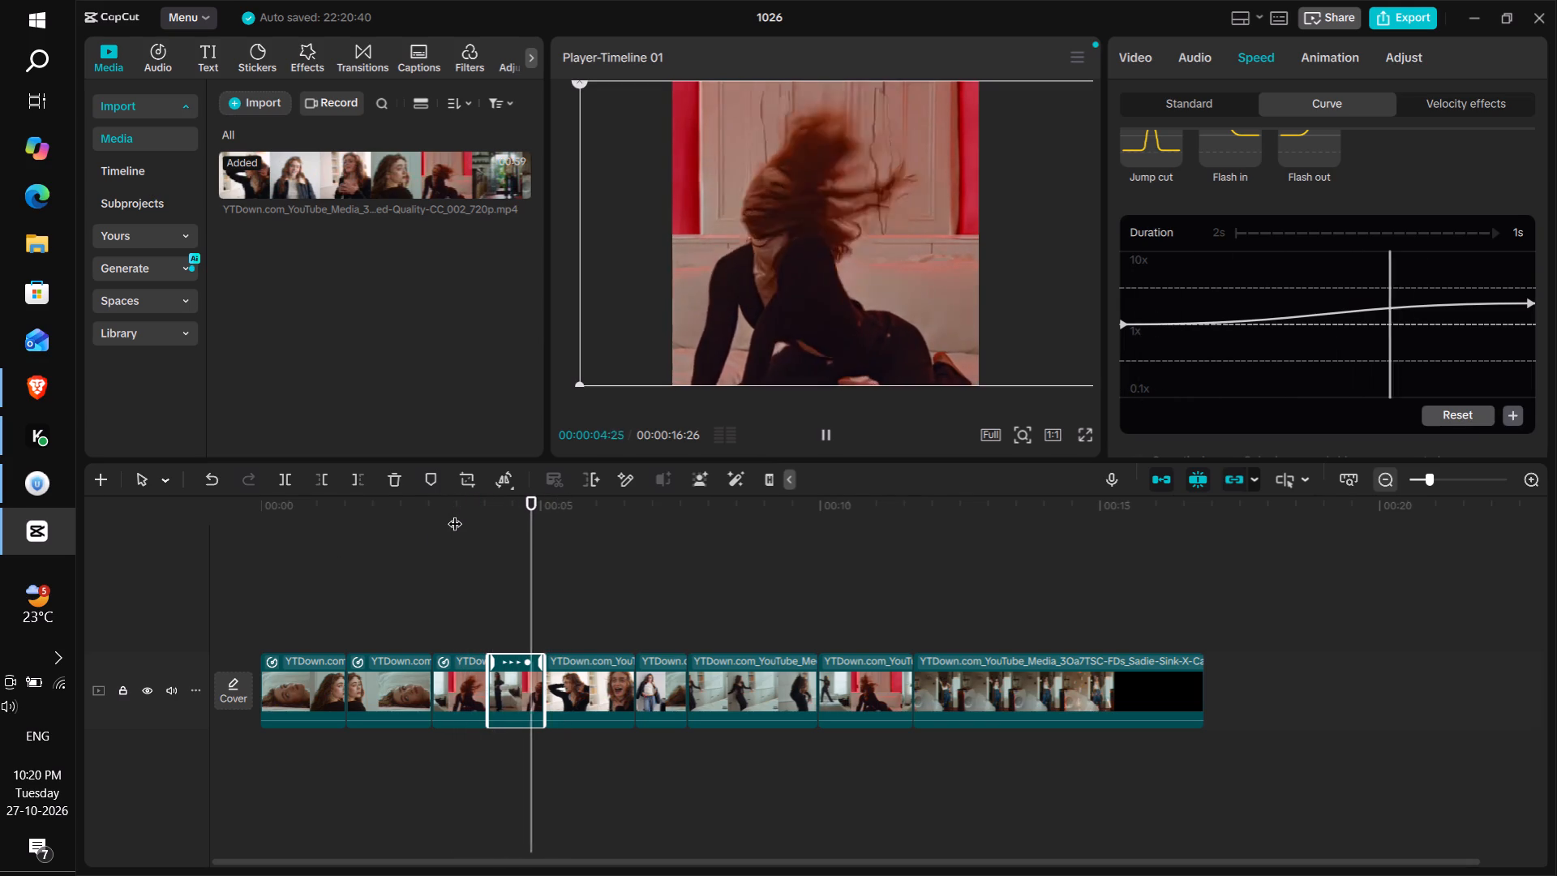
{"action": "key", "text": "space"}
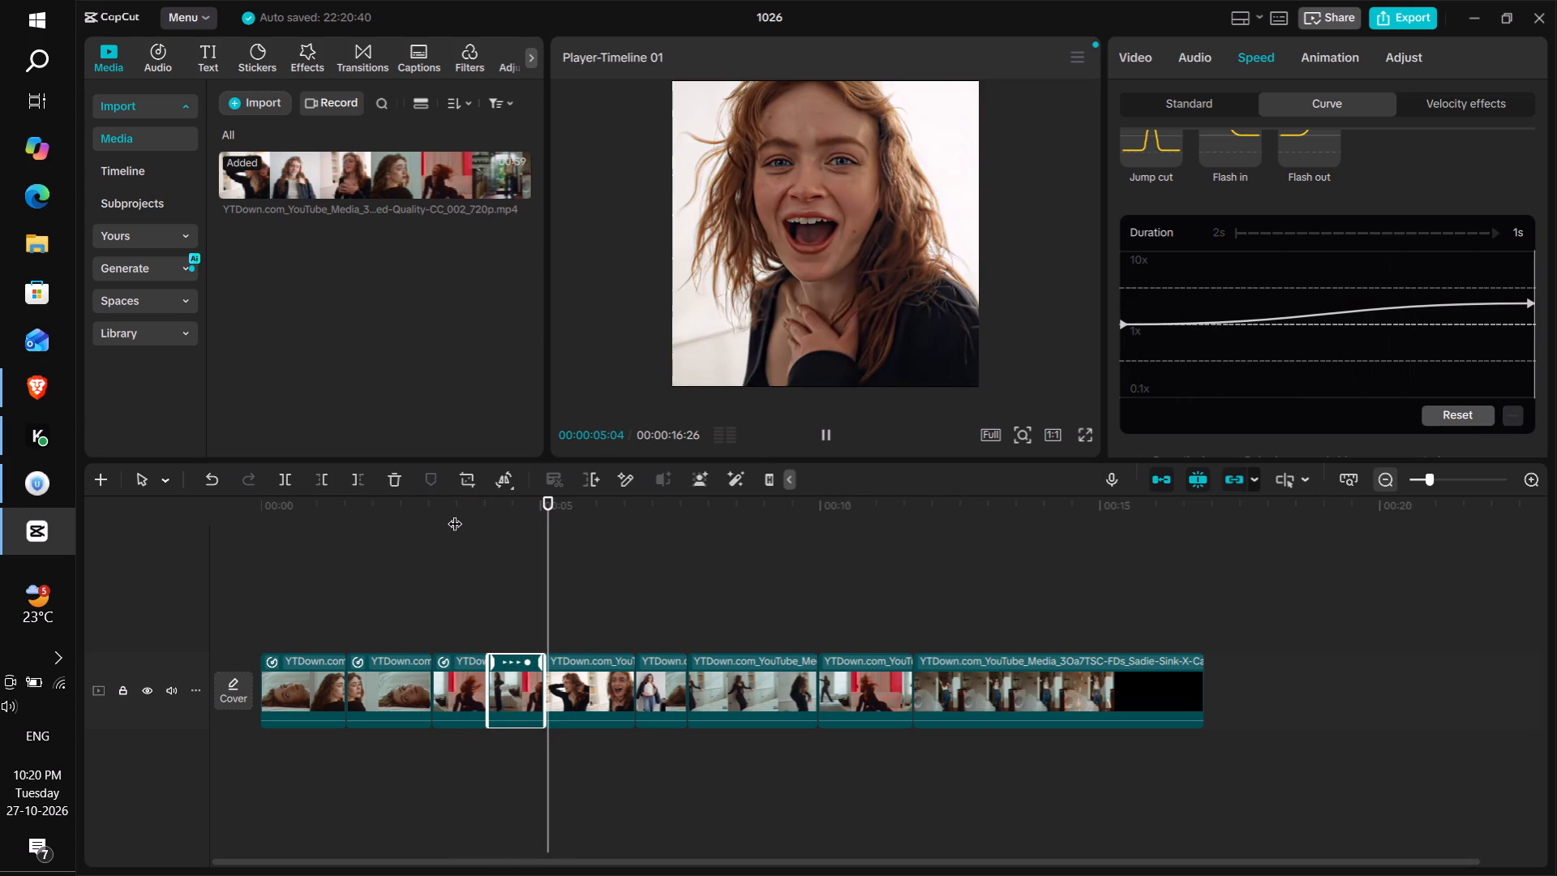
{"action": "left_click_drag", "start_coordinate": [529, 501], "coordinate": [529, 502]}
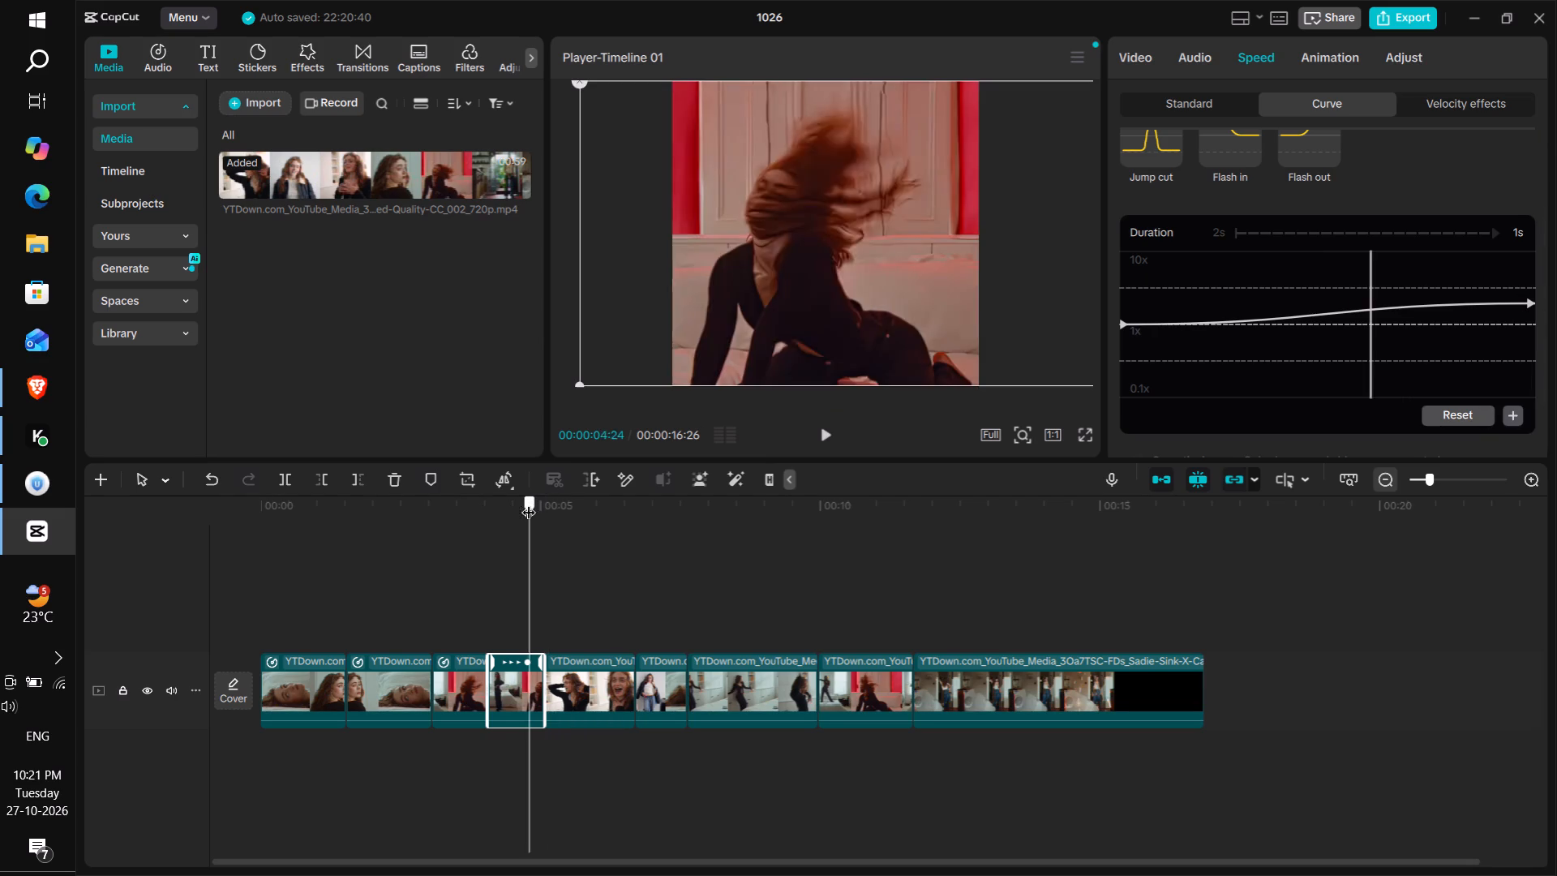
{"action": "left_click_drag", "start_coordinate": [529, 502], "coordinate": [517, 509]}
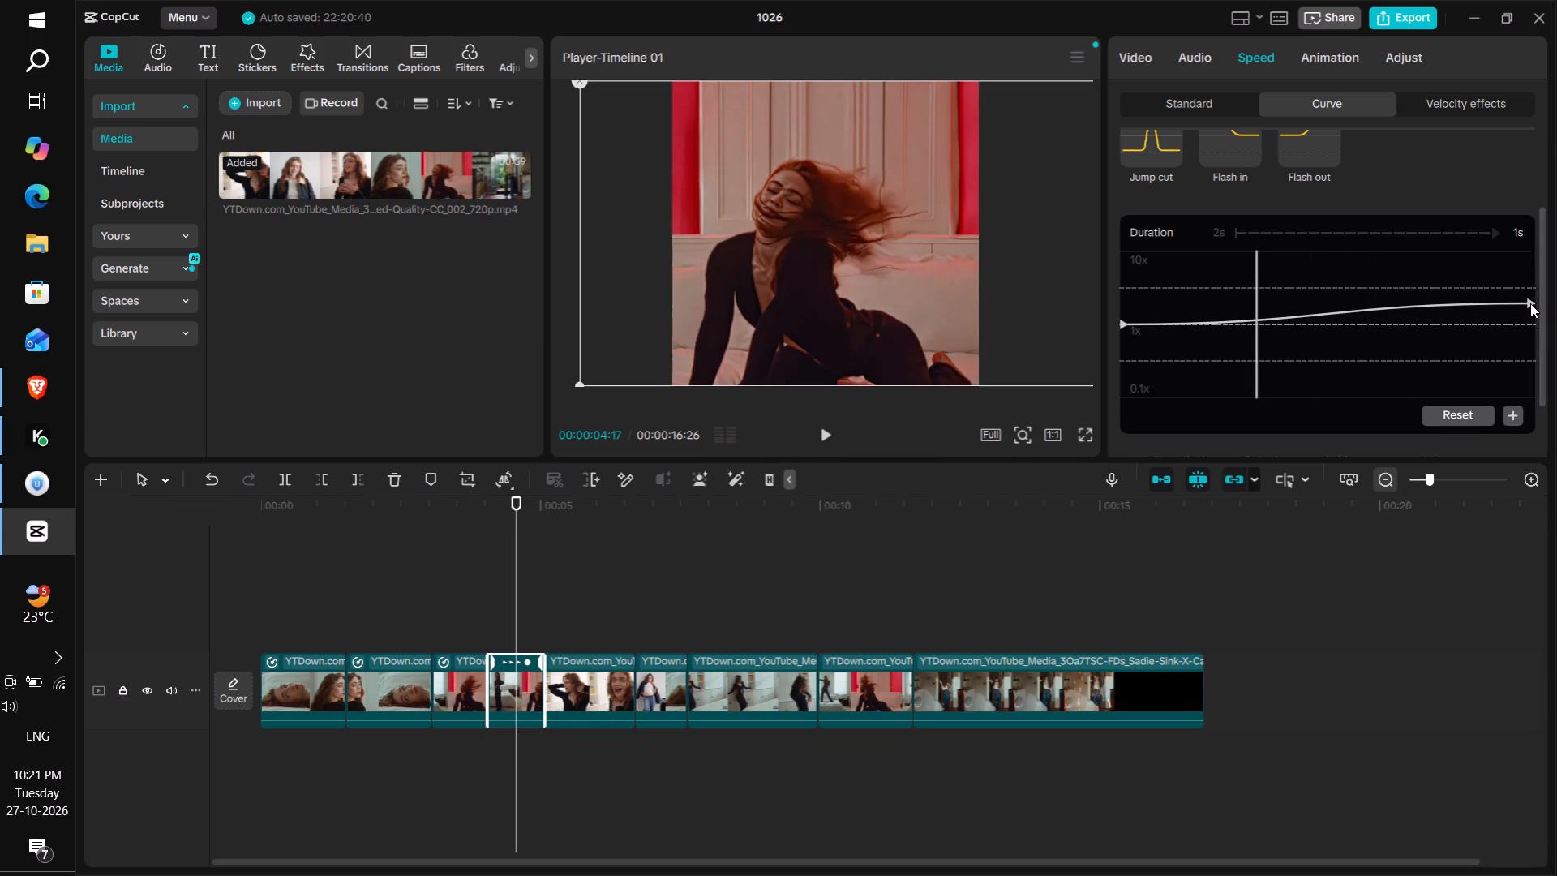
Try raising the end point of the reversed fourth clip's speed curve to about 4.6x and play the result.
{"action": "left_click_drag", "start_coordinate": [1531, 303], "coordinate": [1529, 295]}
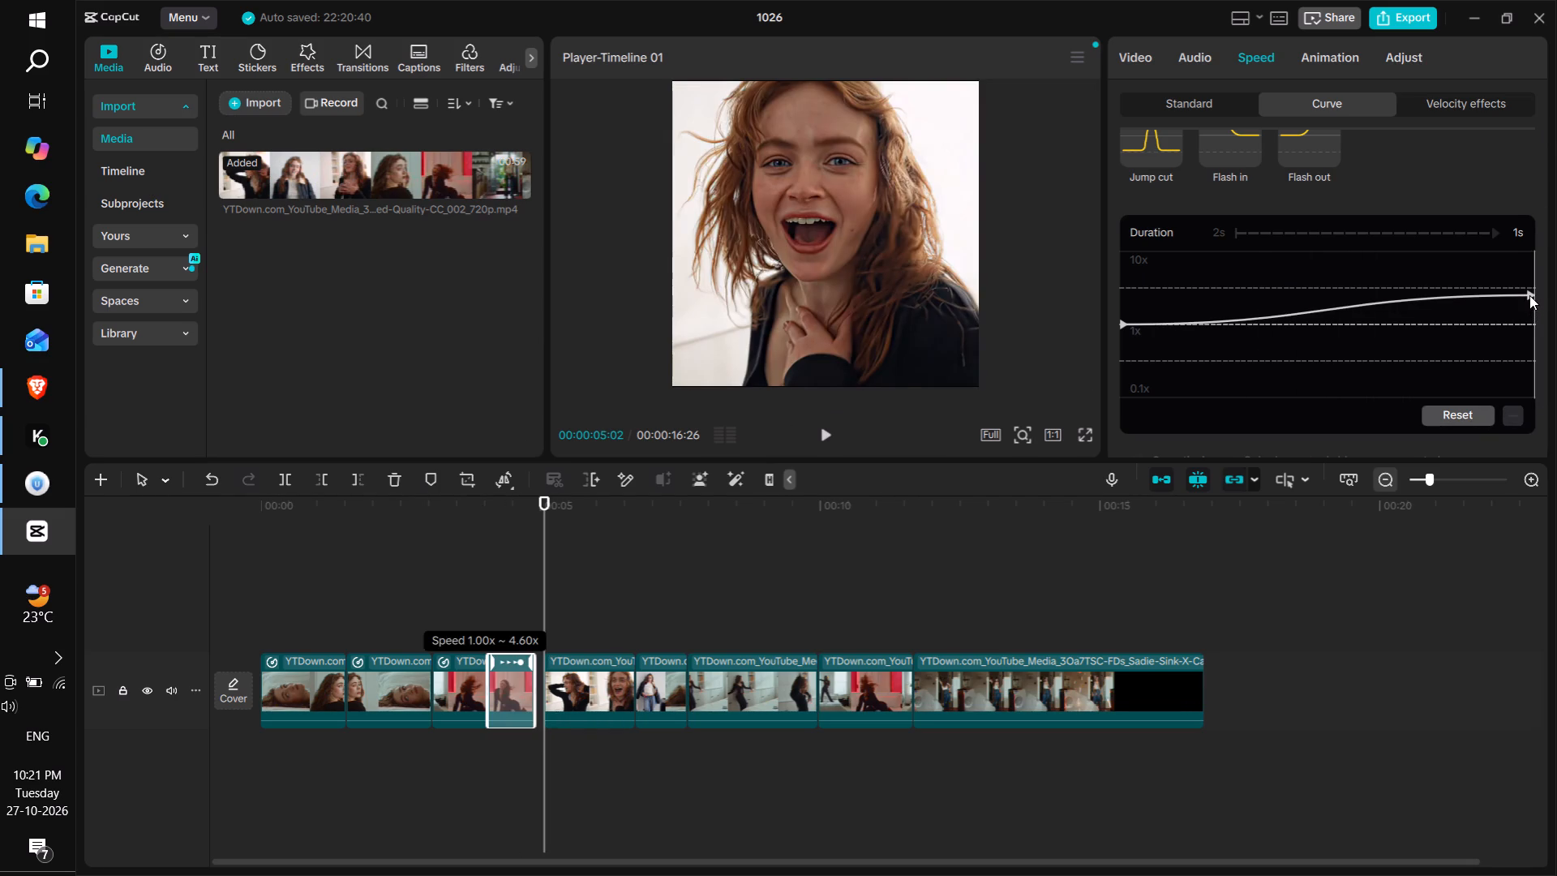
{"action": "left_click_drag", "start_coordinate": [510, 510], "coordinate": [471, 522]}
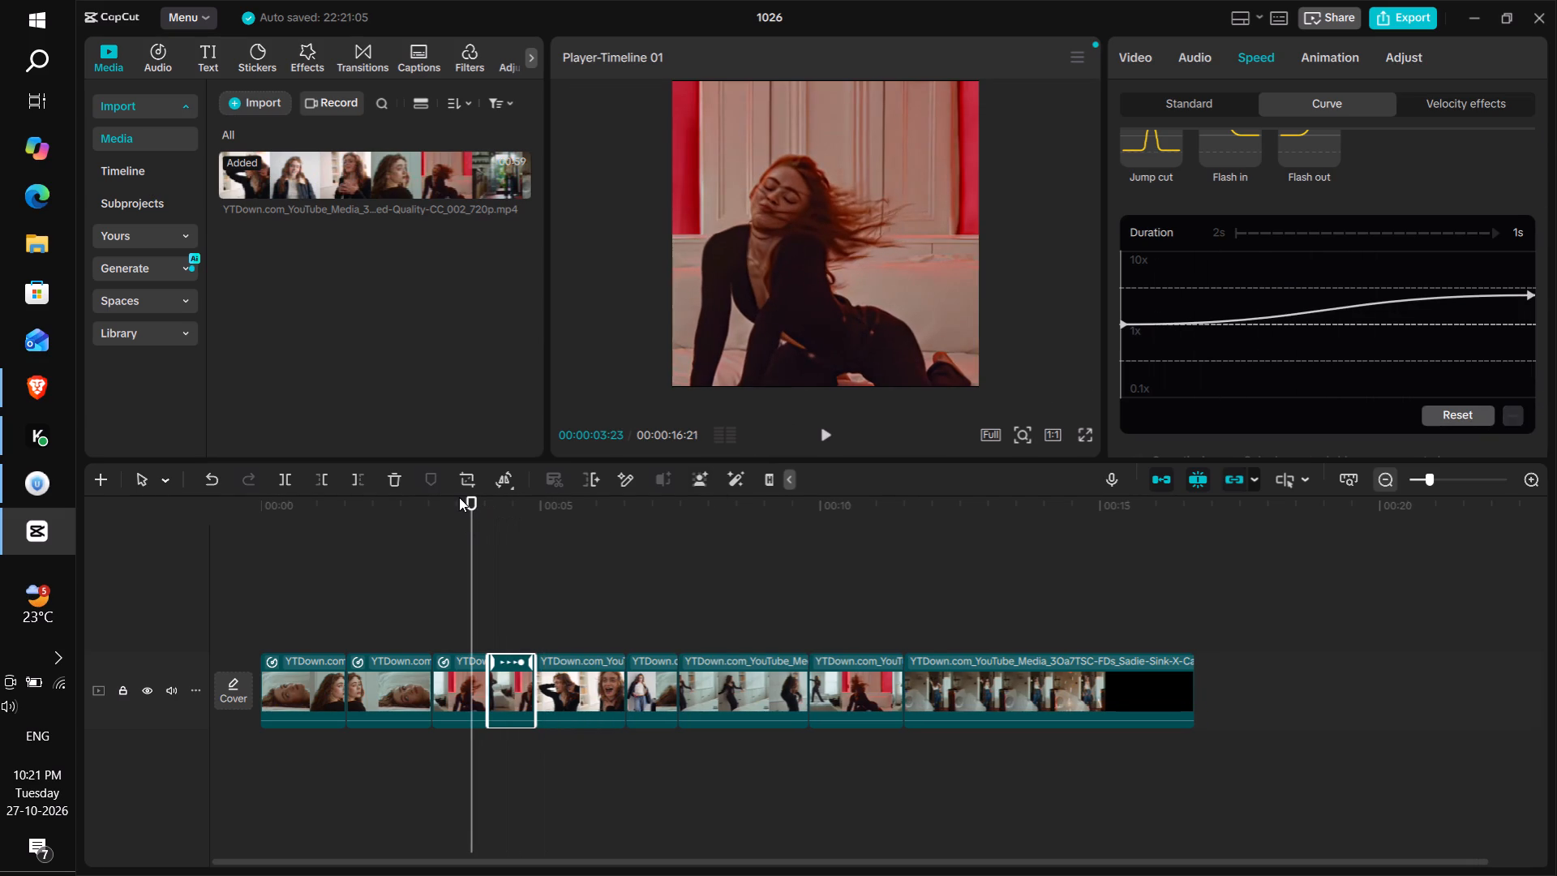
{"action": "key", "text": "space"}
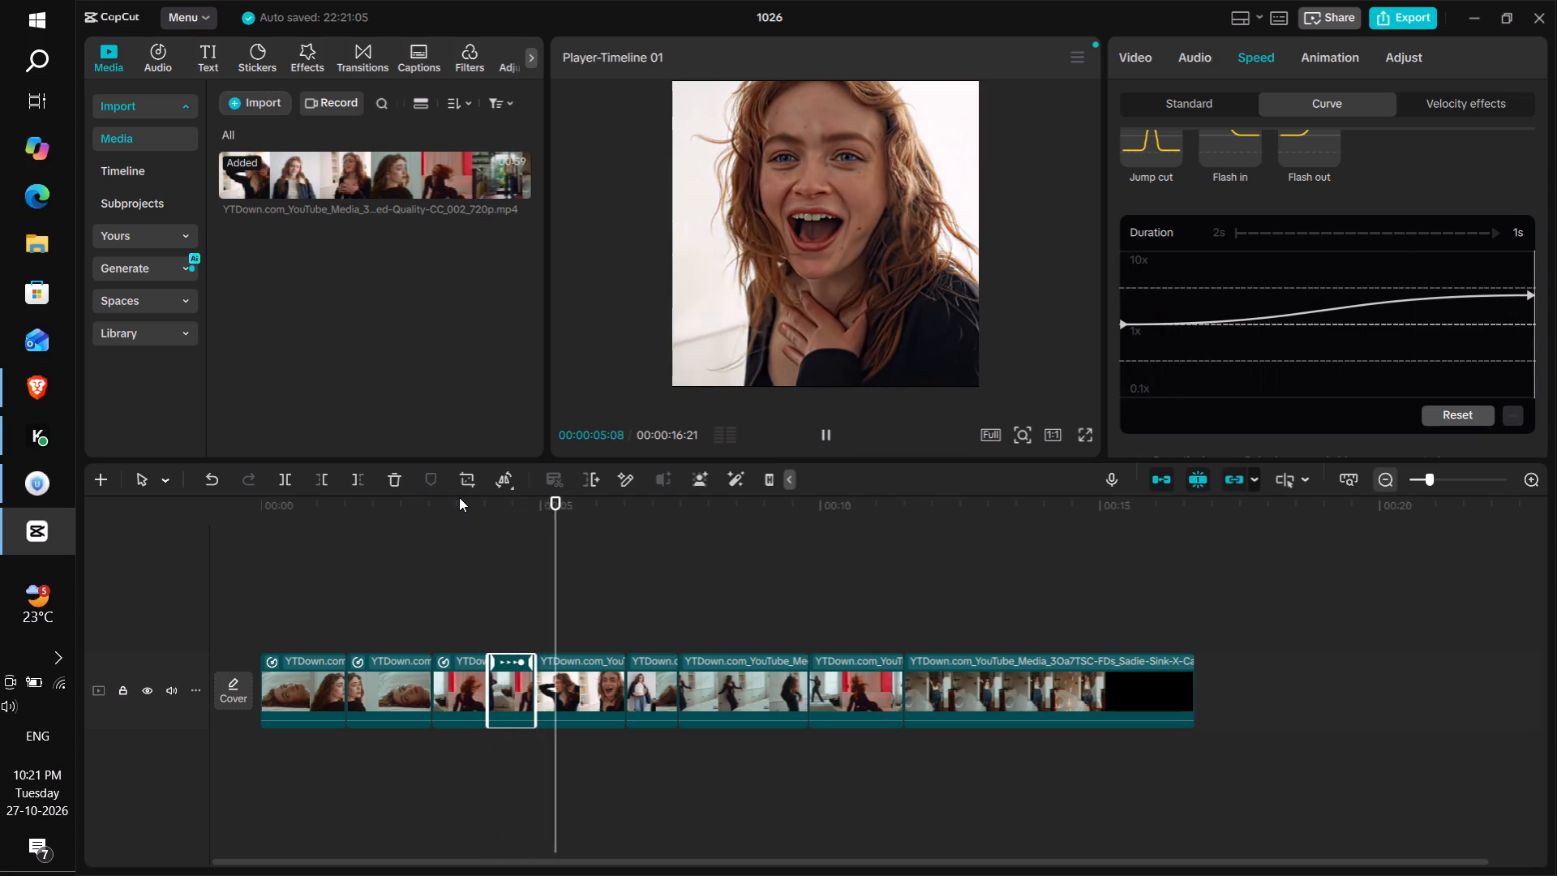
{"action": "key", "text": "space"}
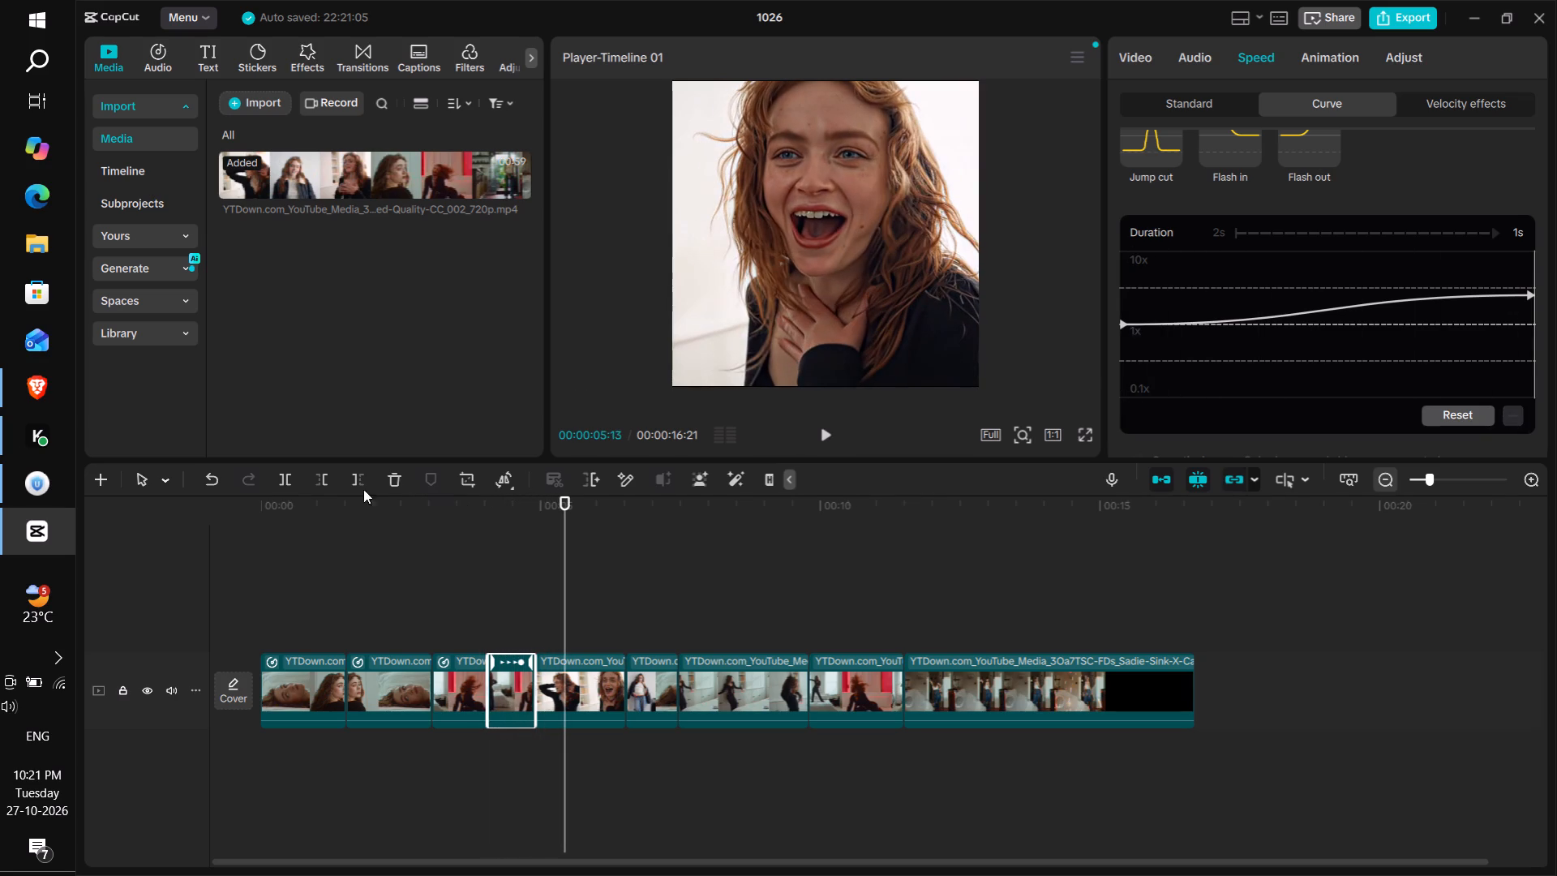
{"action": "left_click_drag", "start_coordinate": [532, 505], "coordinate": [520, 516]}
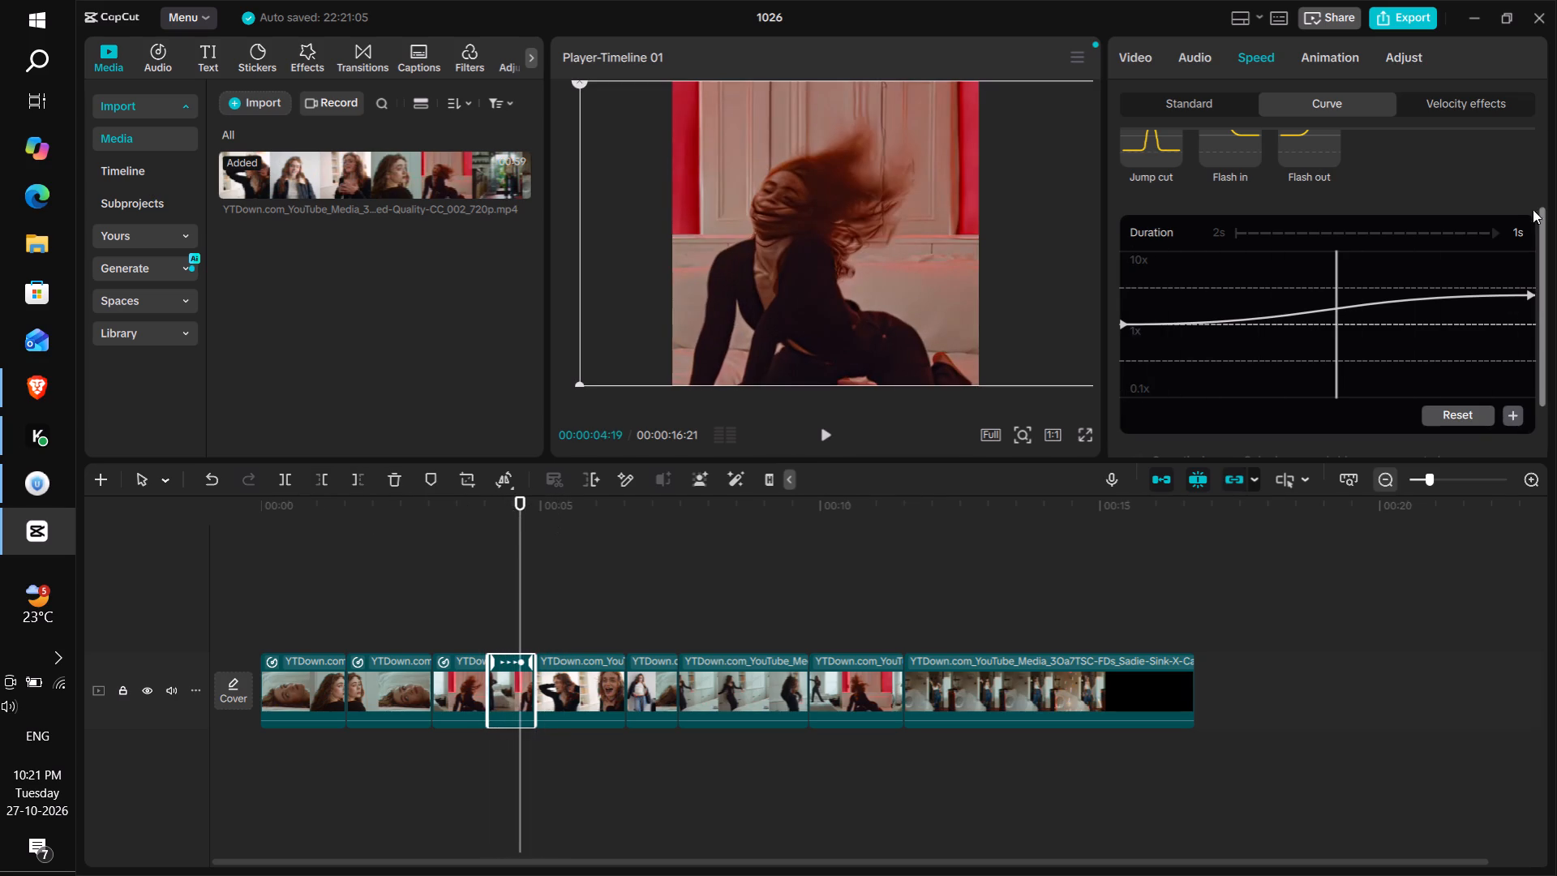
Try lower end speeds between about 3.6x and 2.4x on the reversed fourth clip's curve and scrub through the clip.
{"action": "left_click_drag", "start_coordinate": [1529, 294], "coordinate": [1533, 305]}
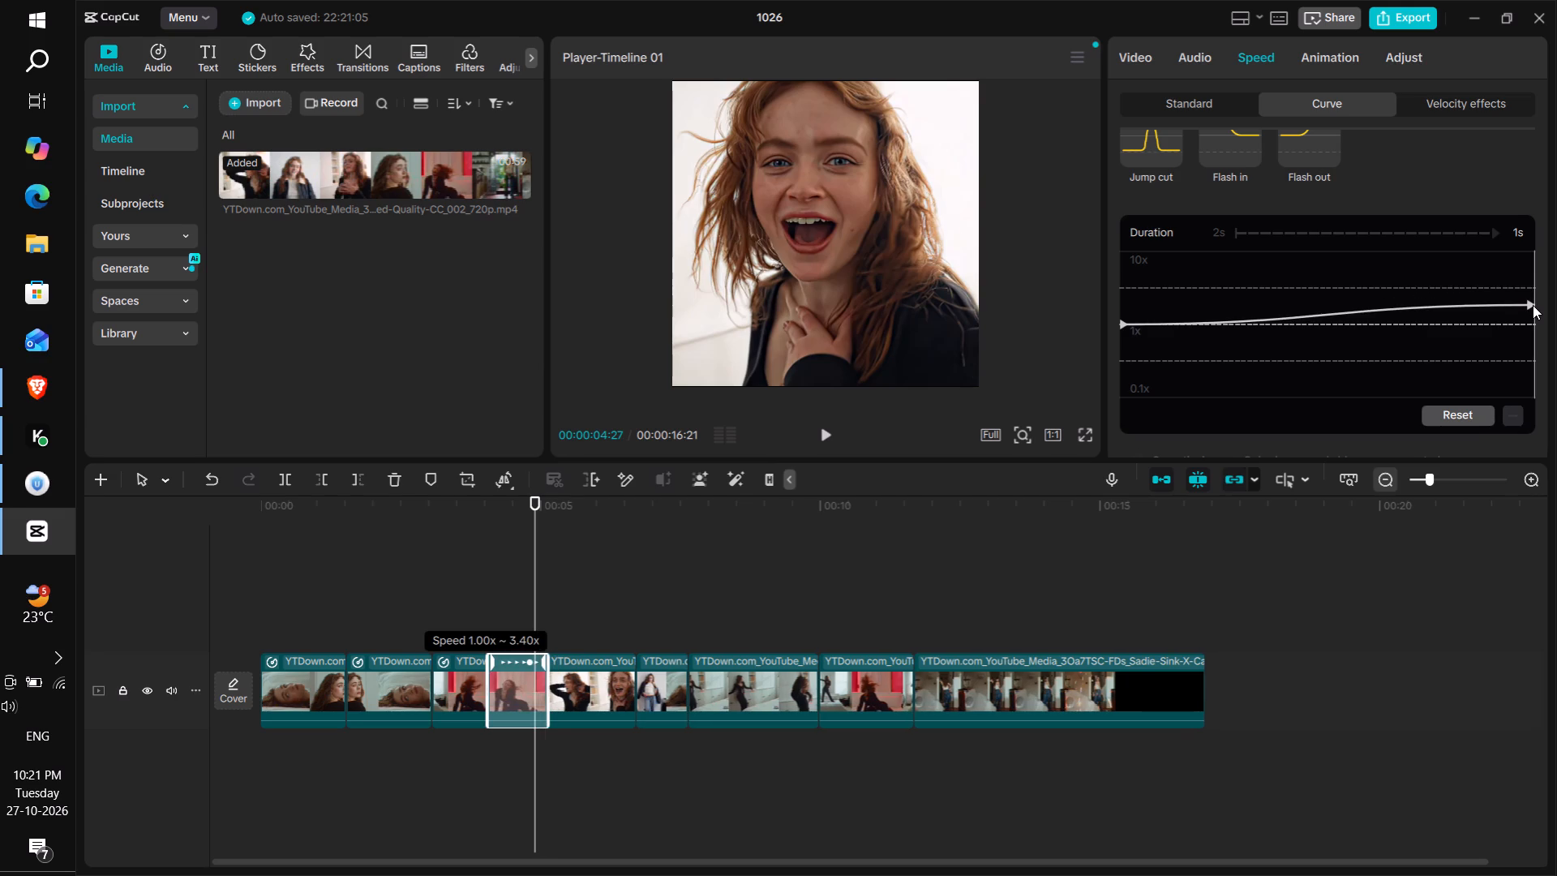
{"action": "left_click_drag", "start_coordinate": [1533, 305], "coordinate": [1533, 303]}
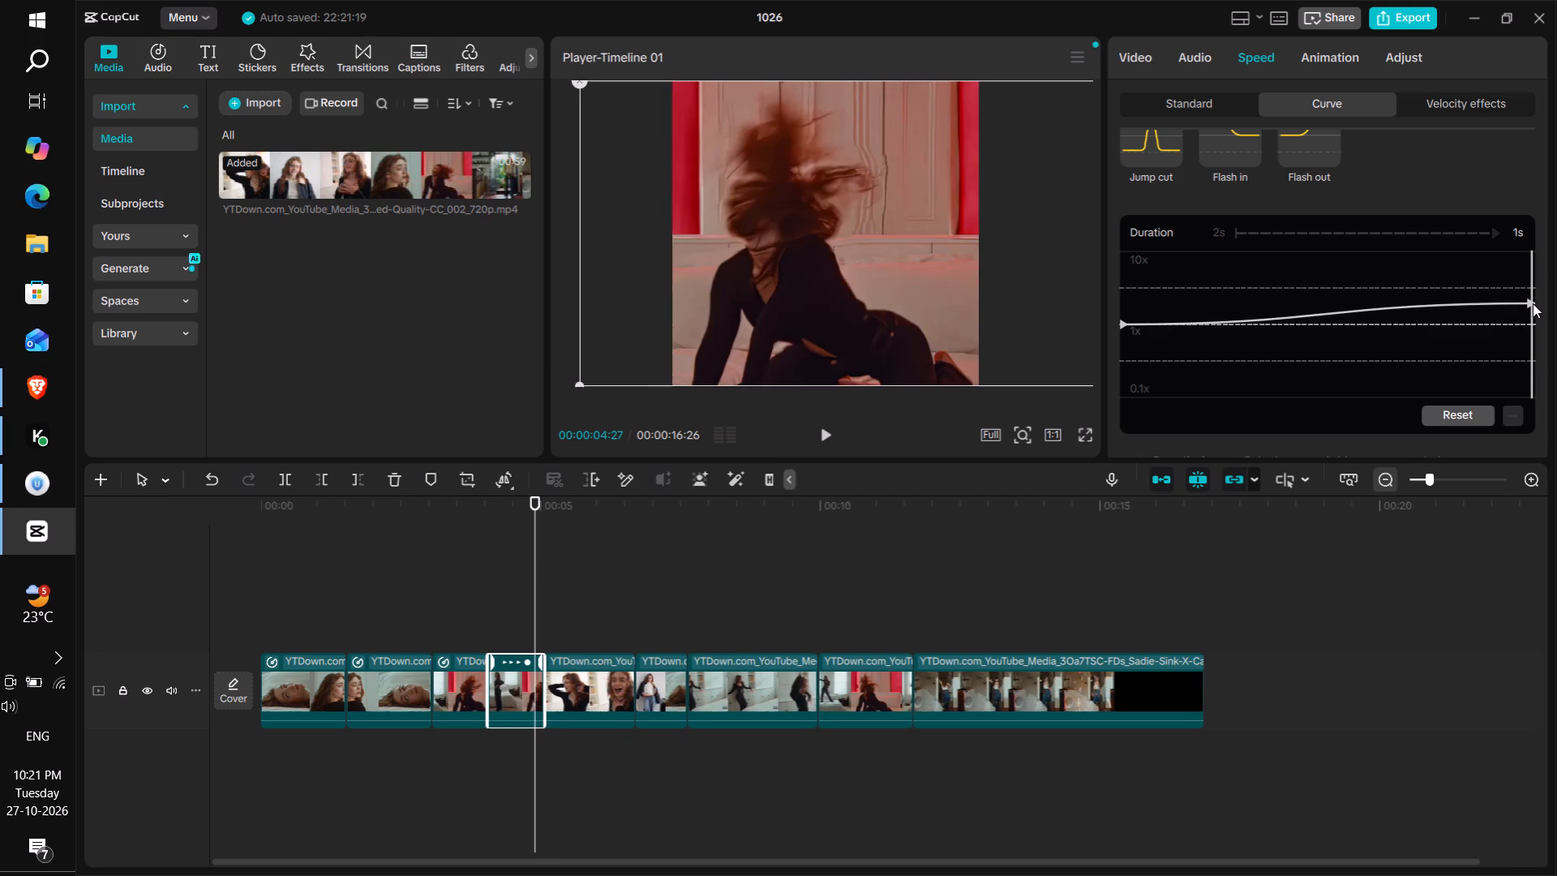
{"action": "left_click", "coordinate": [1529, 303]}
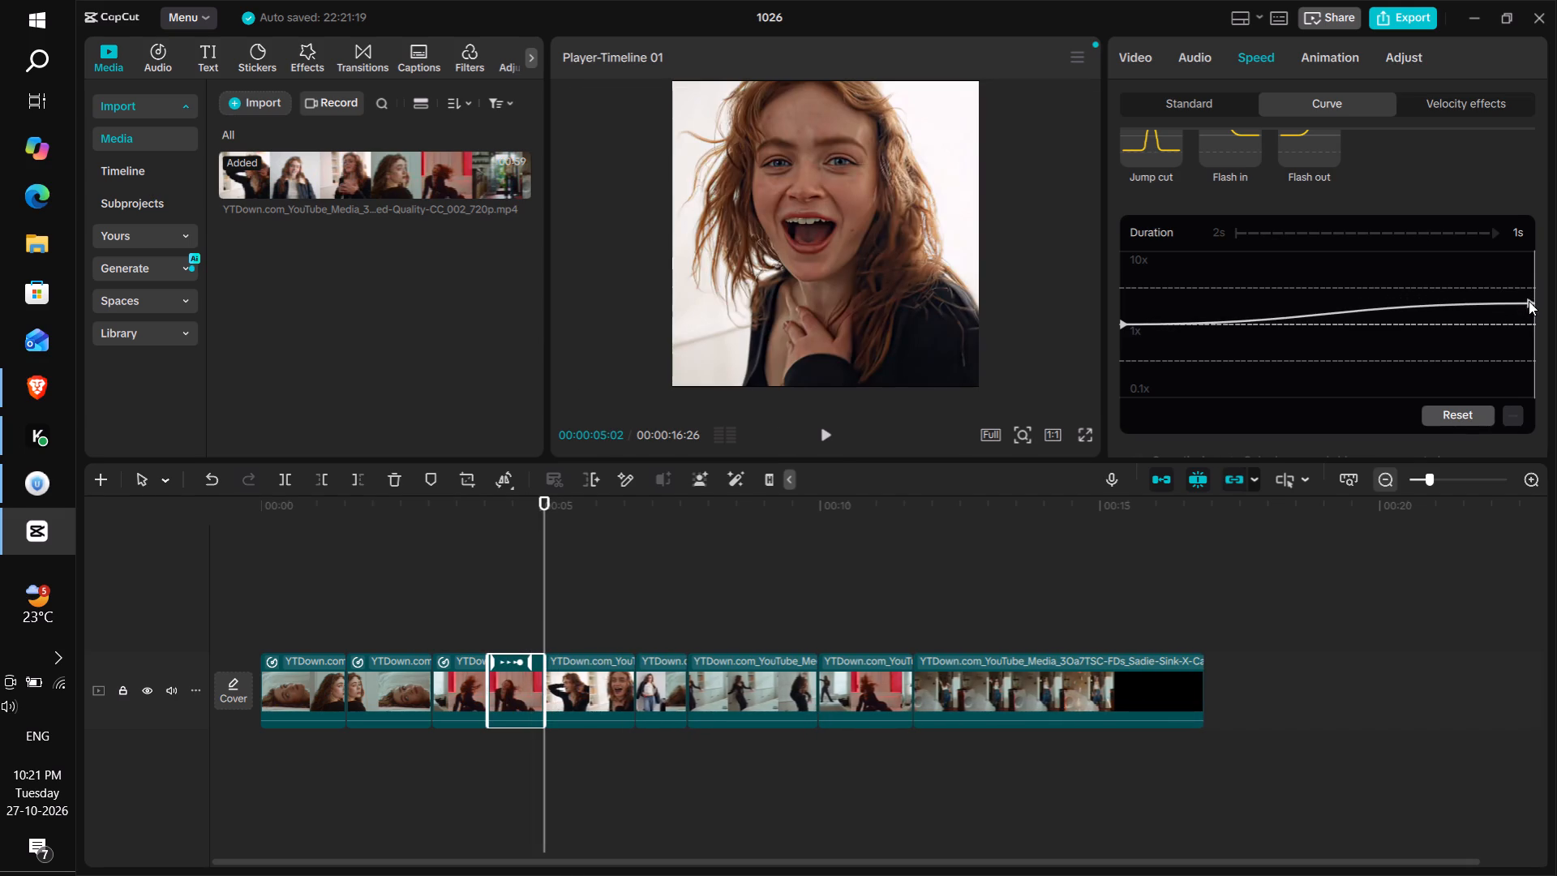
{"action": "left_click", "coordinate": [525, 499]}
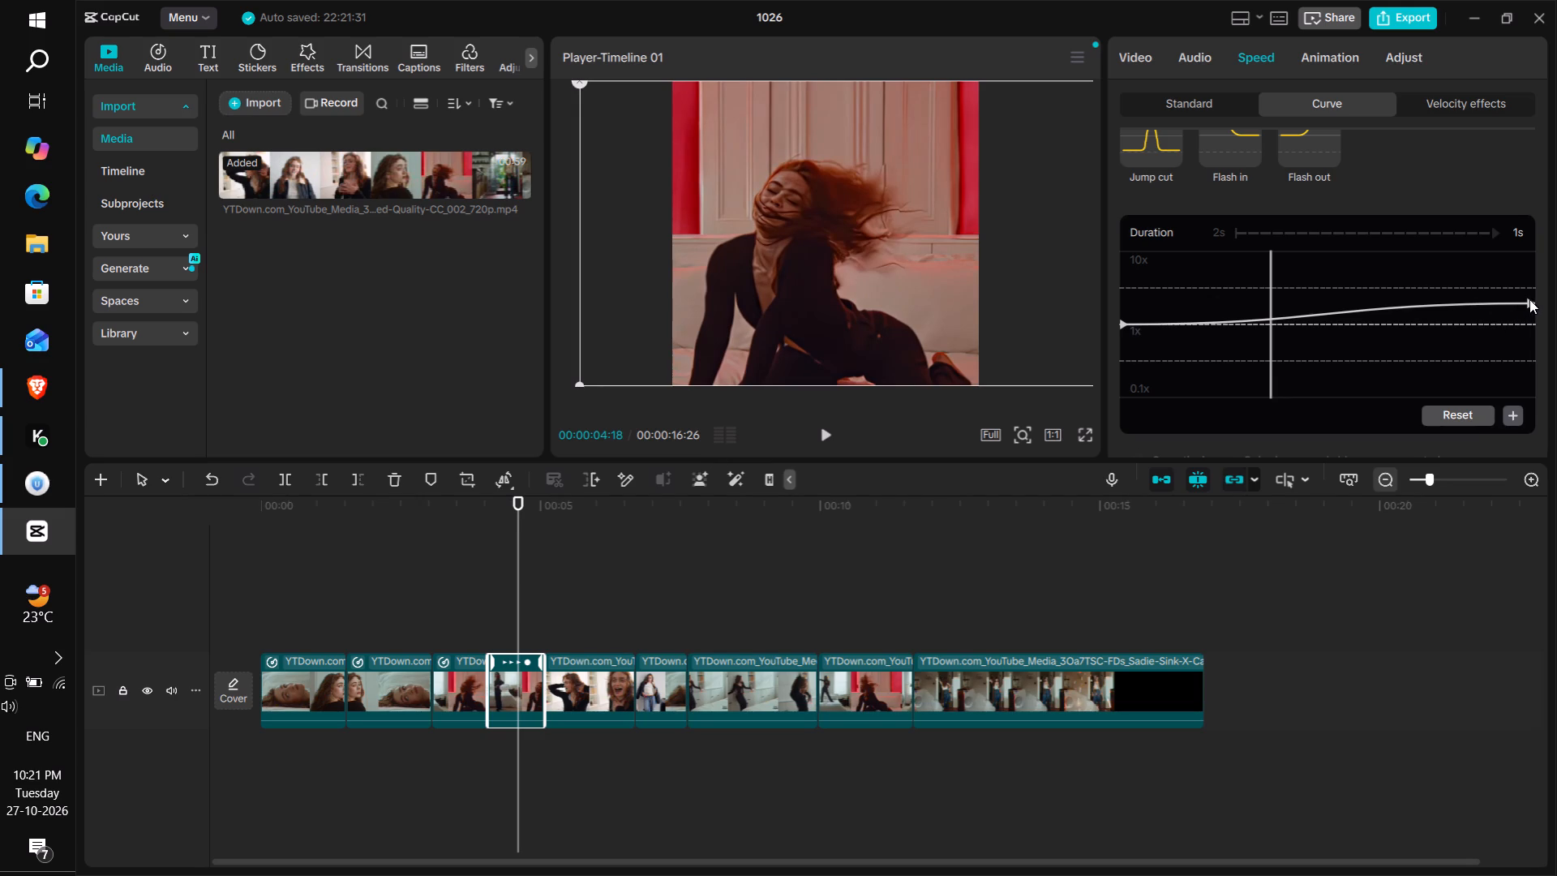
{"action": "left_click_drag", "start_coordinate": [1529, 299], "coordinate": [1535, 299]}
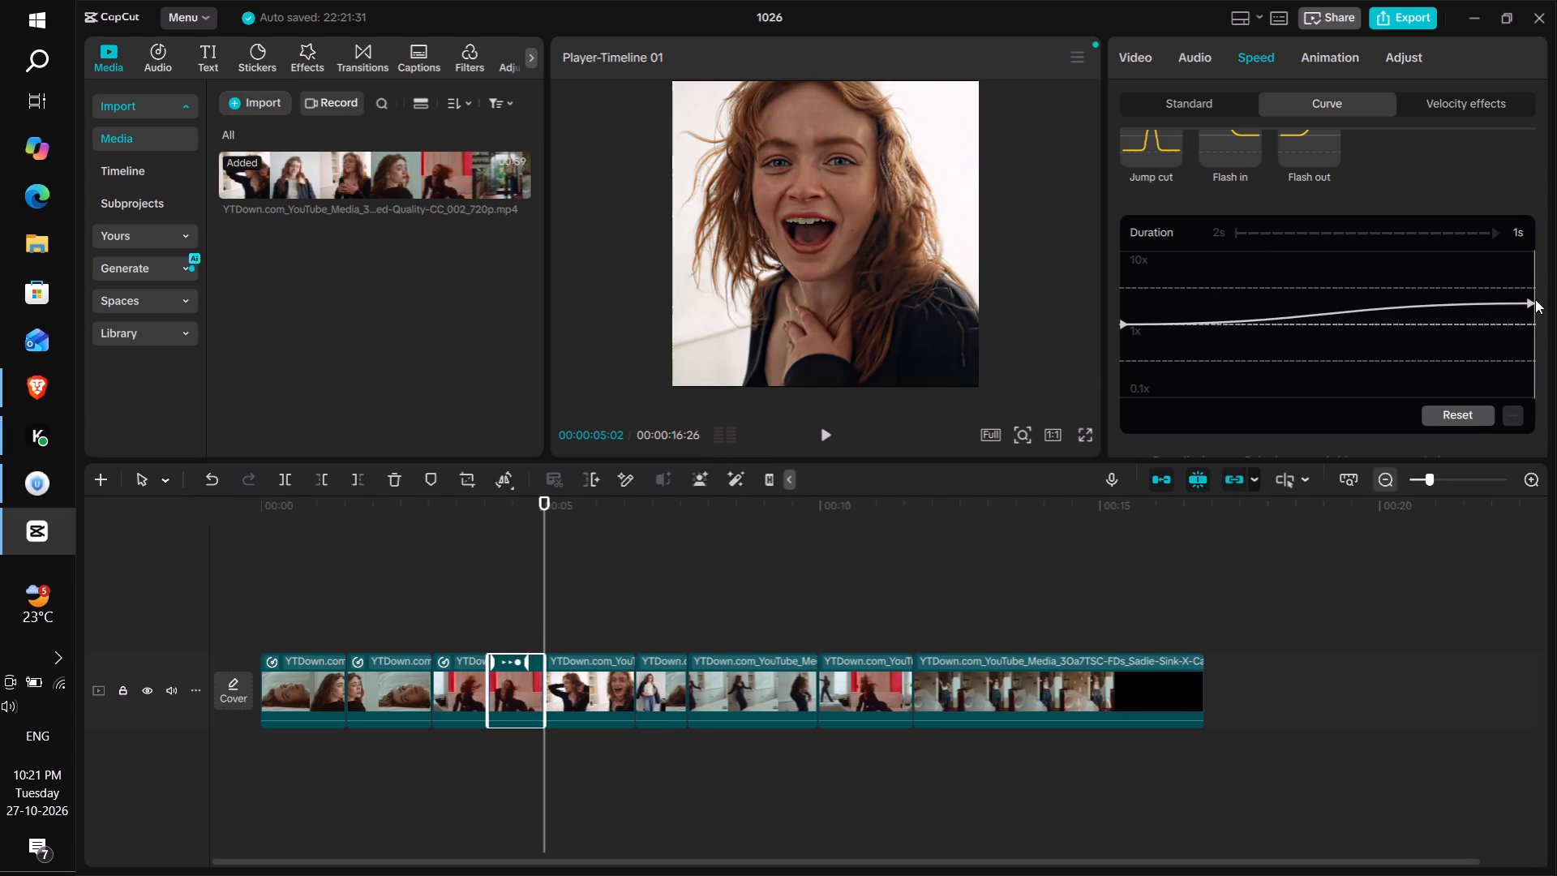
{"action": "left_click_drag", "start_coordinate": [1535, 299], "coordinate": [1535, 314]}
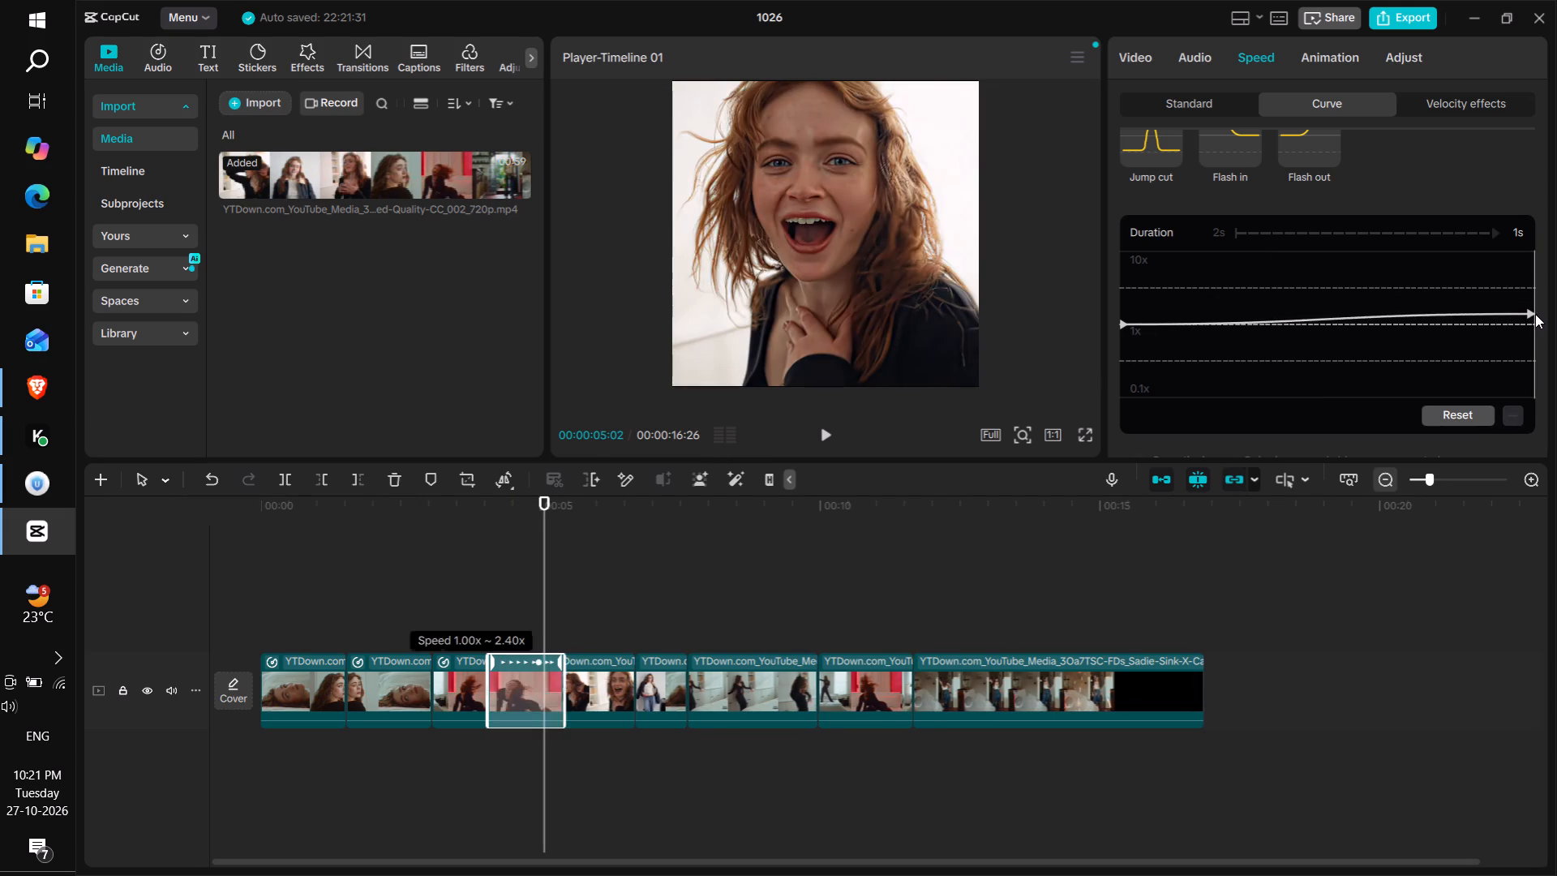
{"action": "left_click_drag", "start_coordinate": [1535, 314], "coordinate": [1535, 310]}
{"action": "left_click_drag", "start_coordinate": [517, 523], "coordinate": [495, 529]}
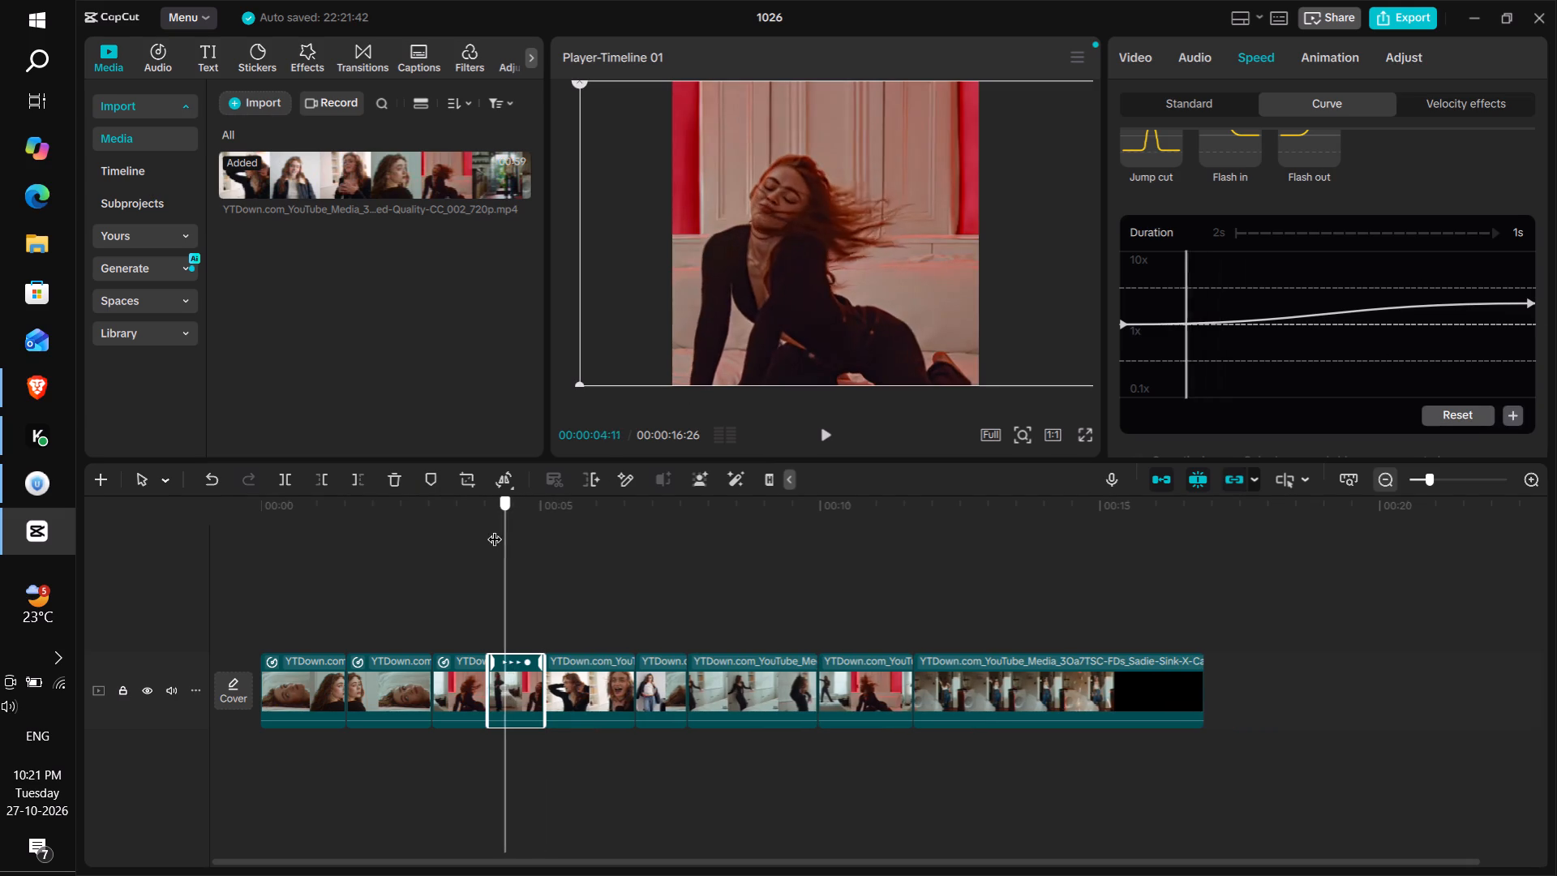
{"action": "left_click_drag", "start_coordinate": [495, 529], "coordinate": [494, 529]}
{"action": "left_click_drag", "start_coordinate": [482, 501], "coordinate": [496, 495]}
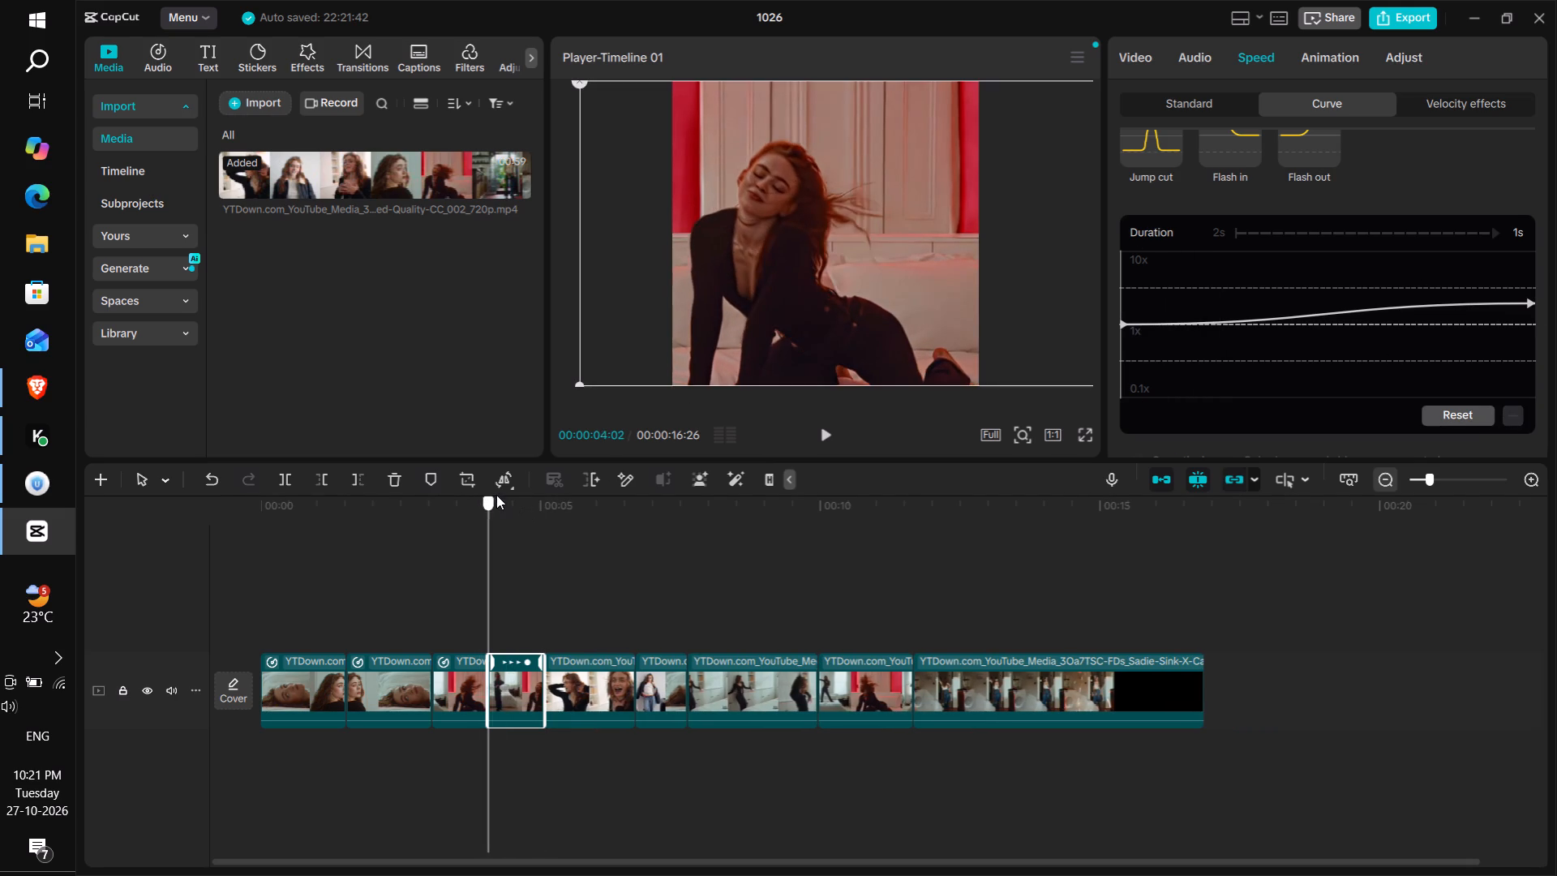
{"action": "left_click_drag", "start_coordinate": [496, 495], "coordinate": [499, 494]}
Fine-tune the end point of the reversed fourth clip's speed curve to about 3.7x.
{"action": "left_click_drag", "start_coordinate": [1529, 302], "coordinate": [1531, 304]}
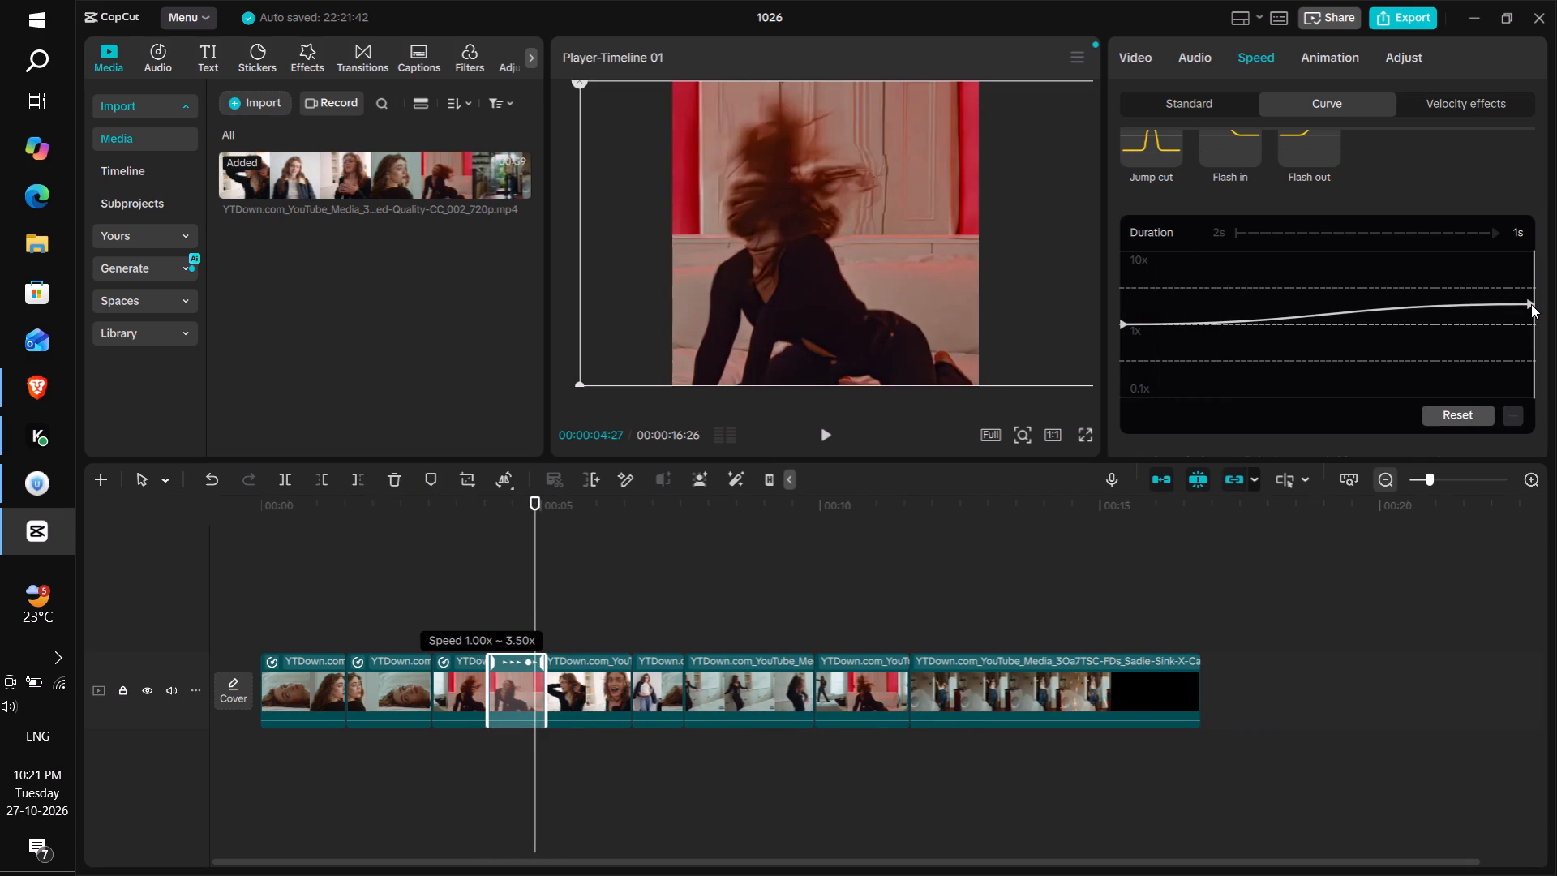
{"action": "left_click_drag", "start_coordinate": [1531, 304], "coordinate": [1533, 303]}
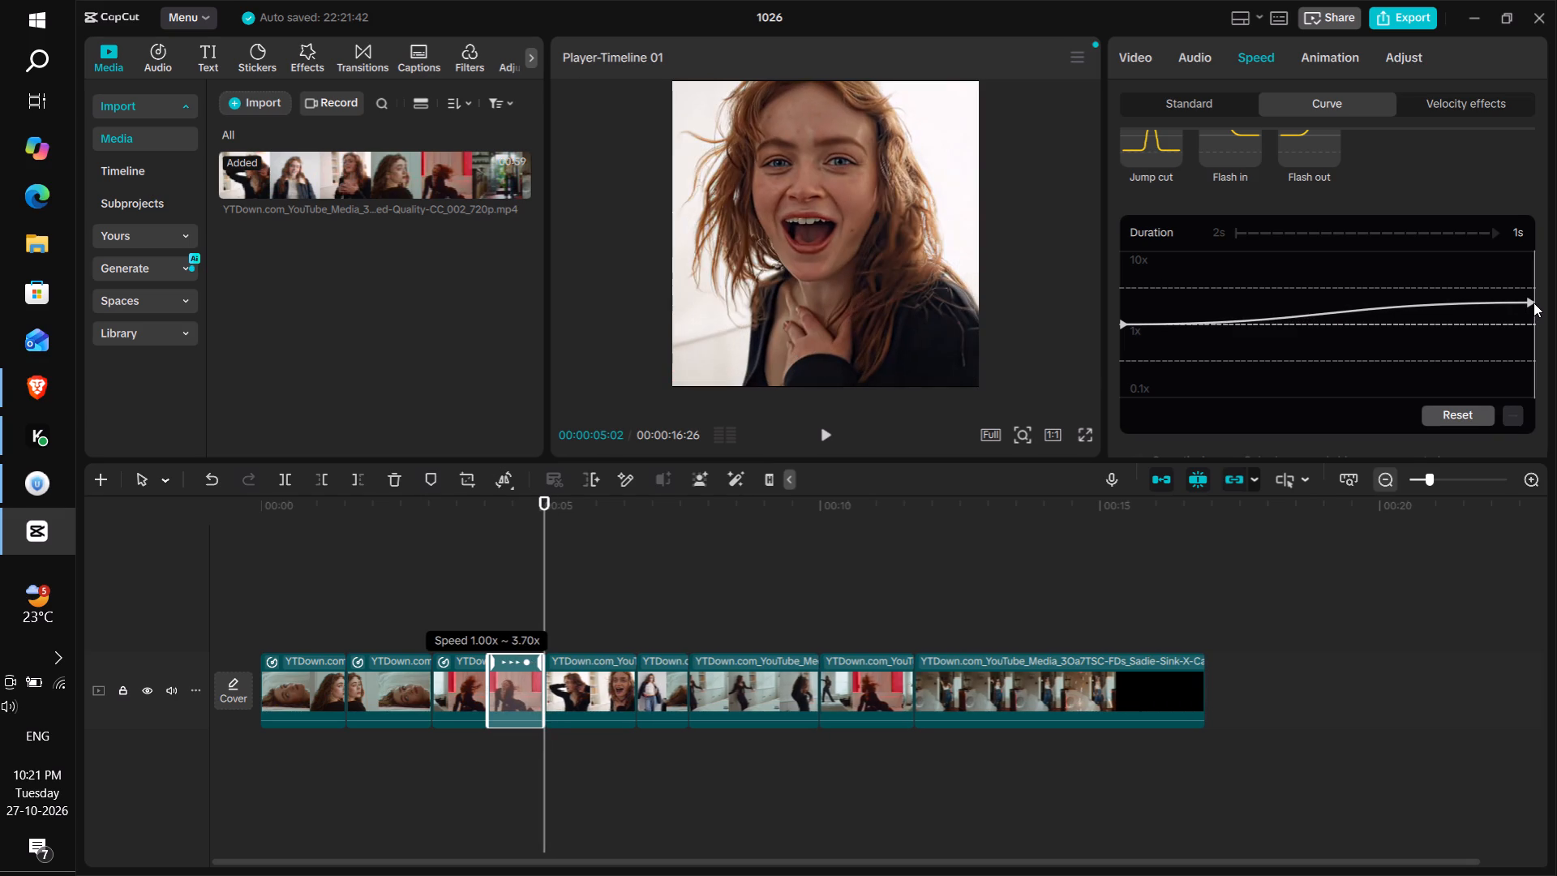
{"action": "left_click_drag", "start_coordinate": [1533, 303], "coordinate": [1533, 303]}
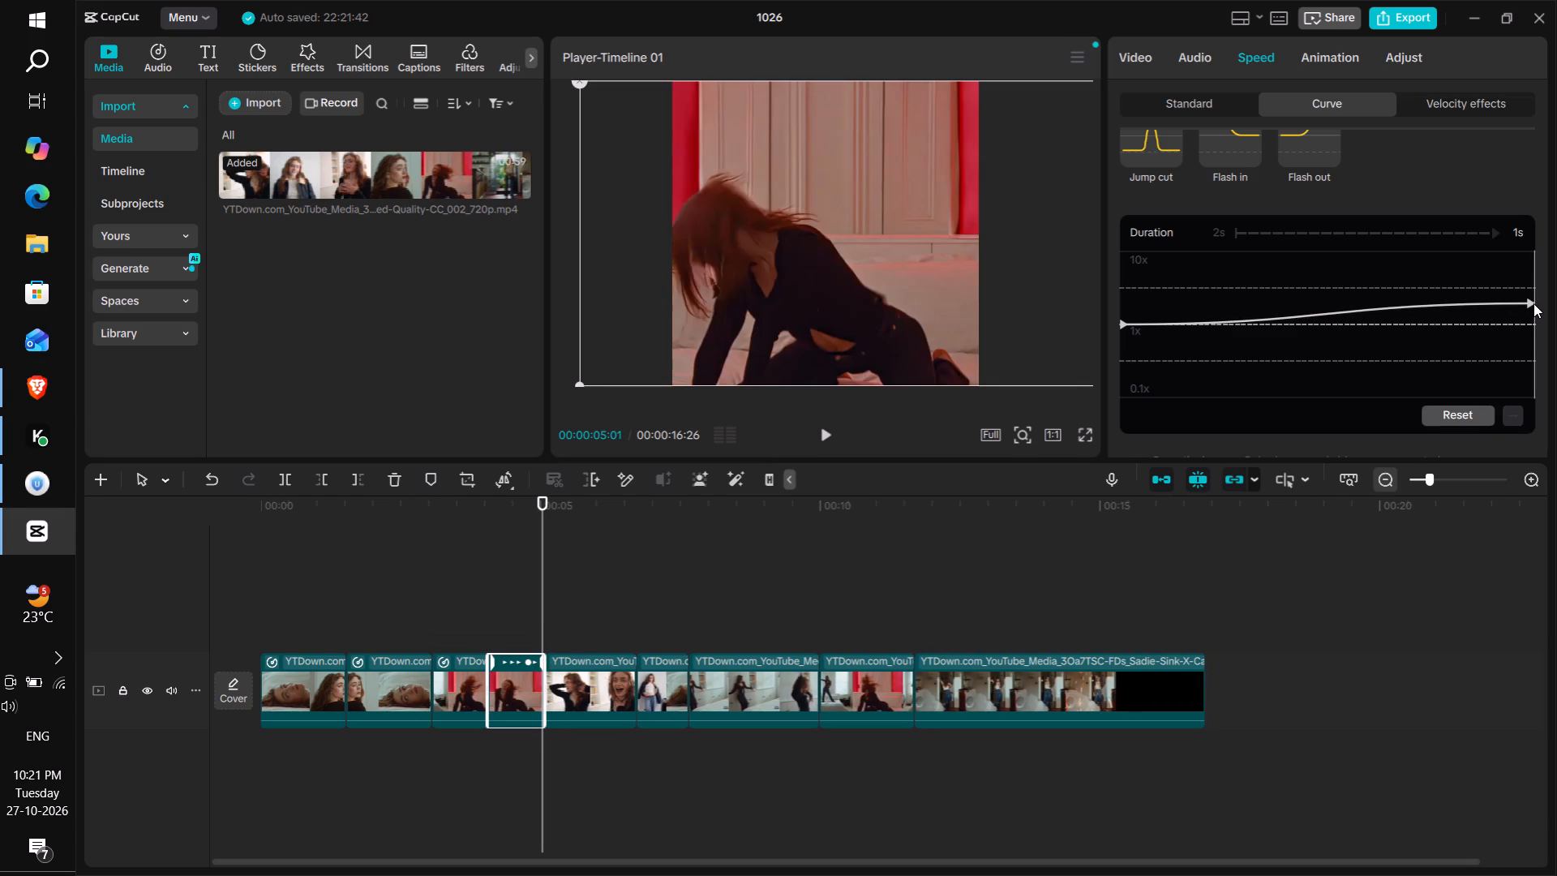
{"action": "left_click_drag", "start_coordinate": [1533, 303], "coordinate": [1533, 306]}
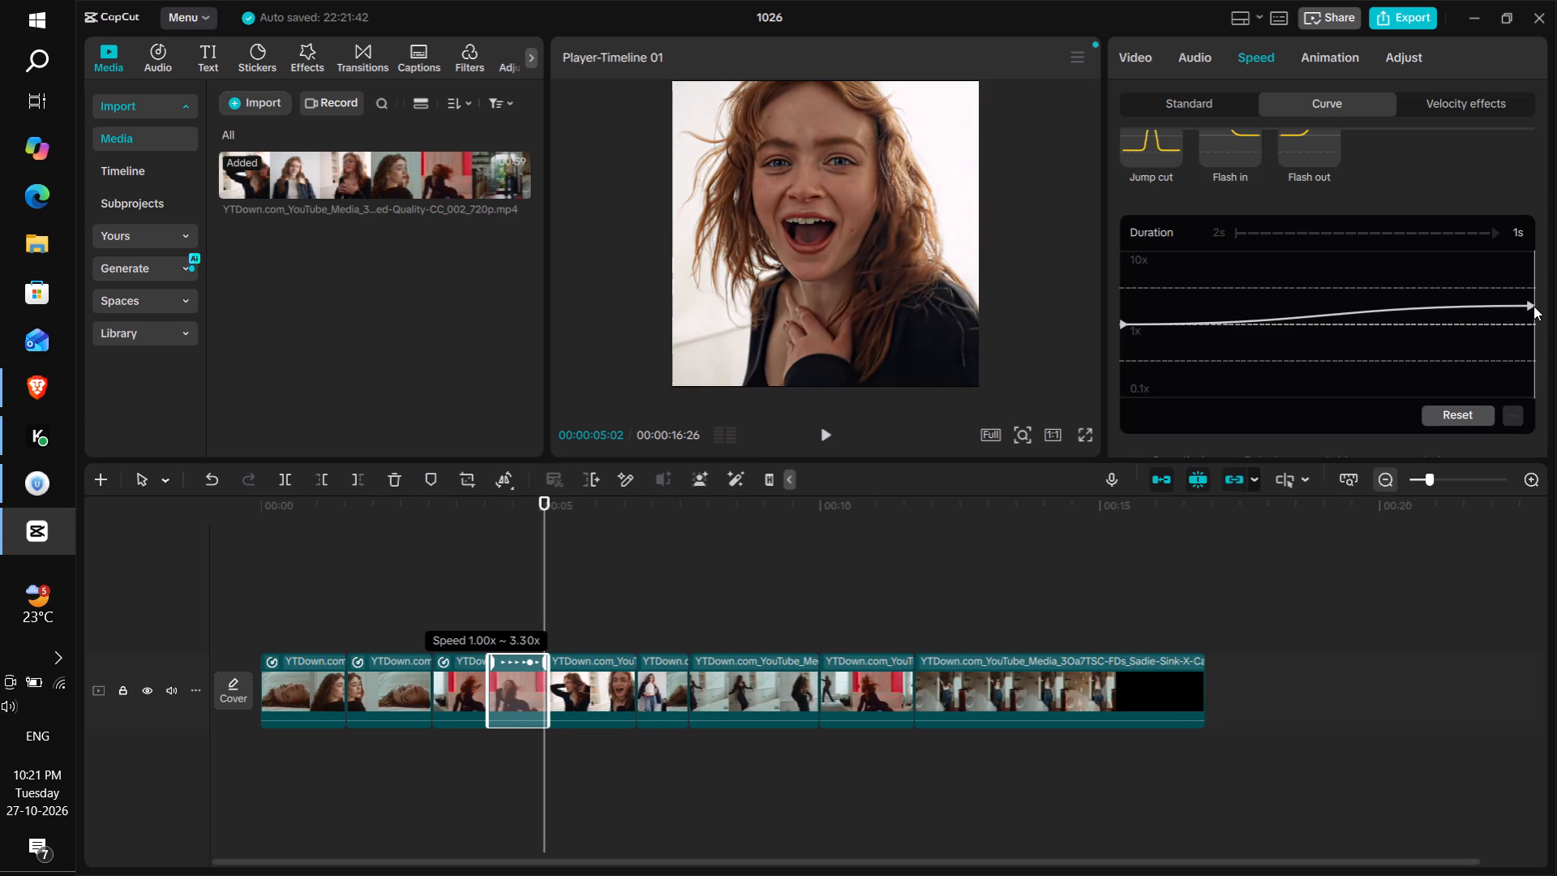
{"action": "left_click_drag", "start_coordinate": [1533, 306], "coordinate": [1534, 303]}
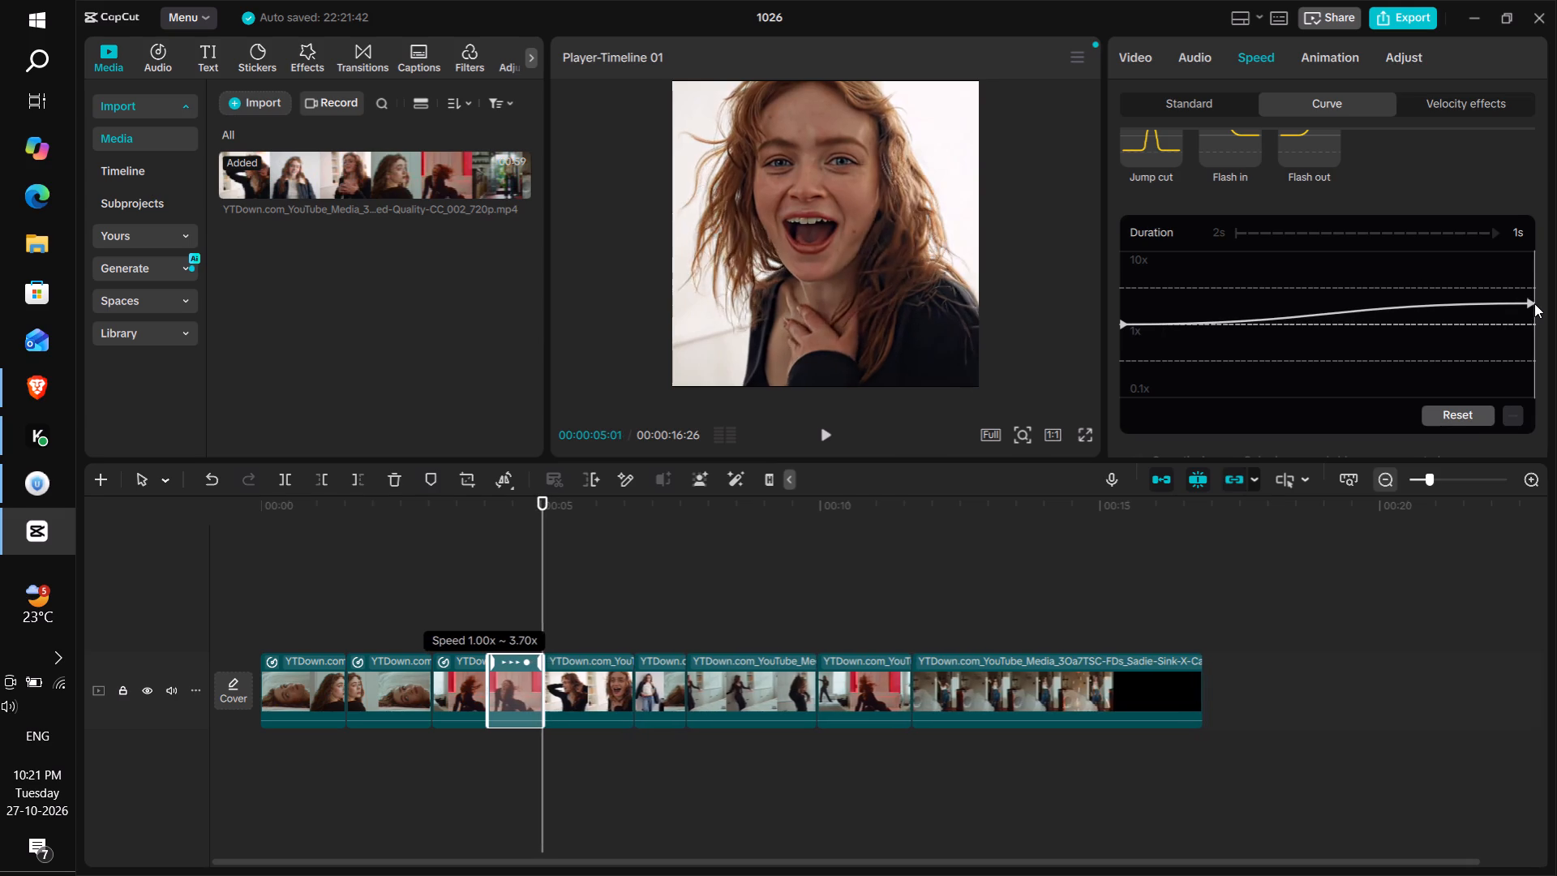
{"action": "left_click_drag", "start_coordinate": [1534, 303], "coordinate": [1535, 301]}
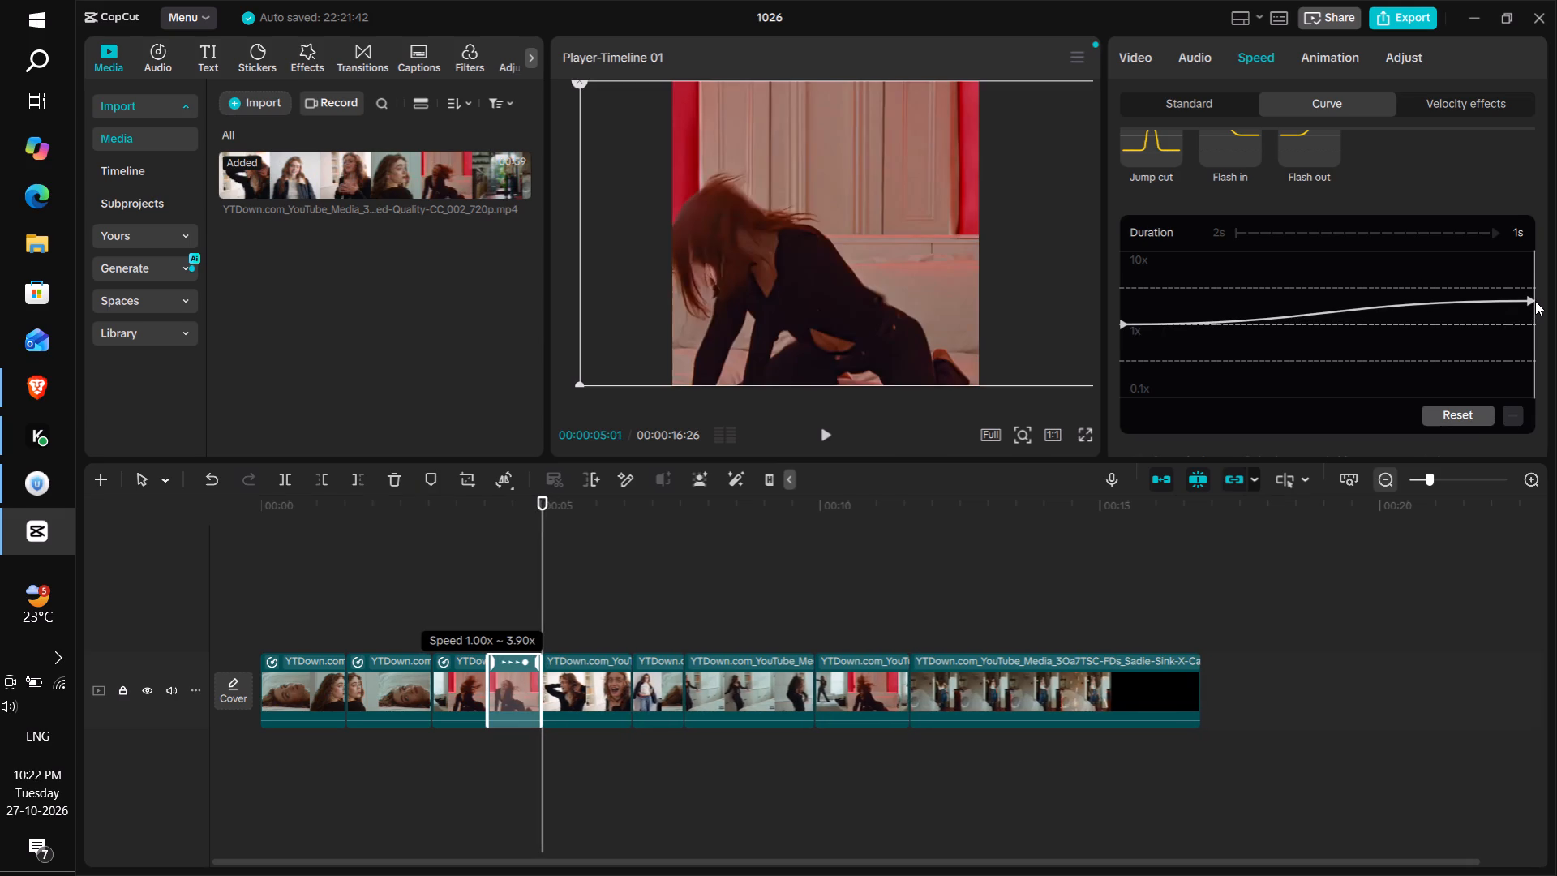
{"action": "left_click_drag", "start_coordinate": [1535, 301], "coordinate": [1537, 304]}
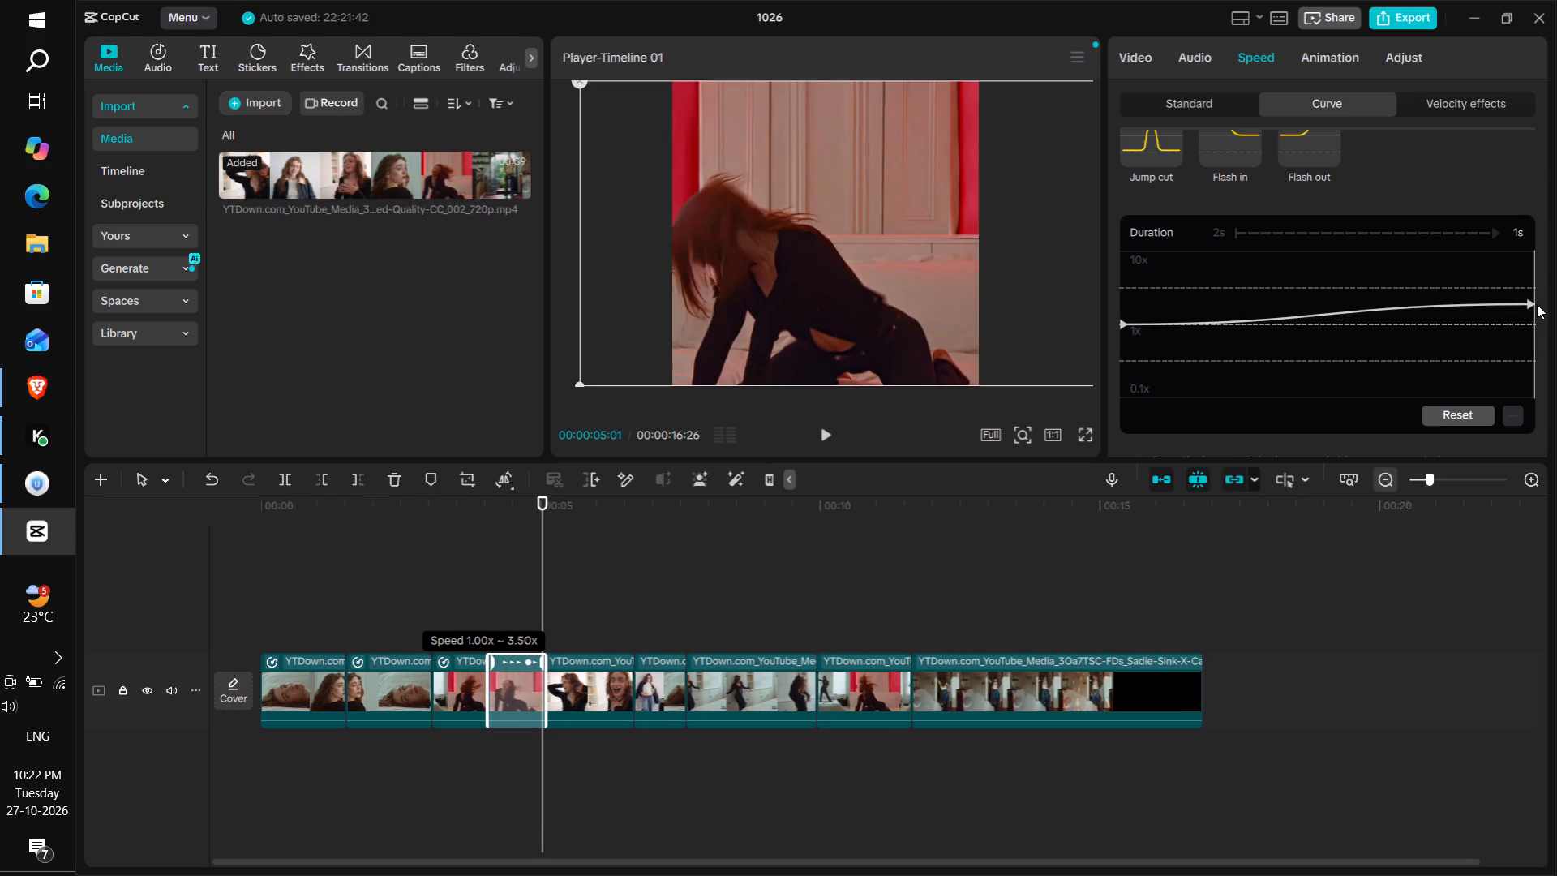
{"action": "left_click_drag", "start_coordinate": [1537, 304], "coordinate": [1537, 303]}
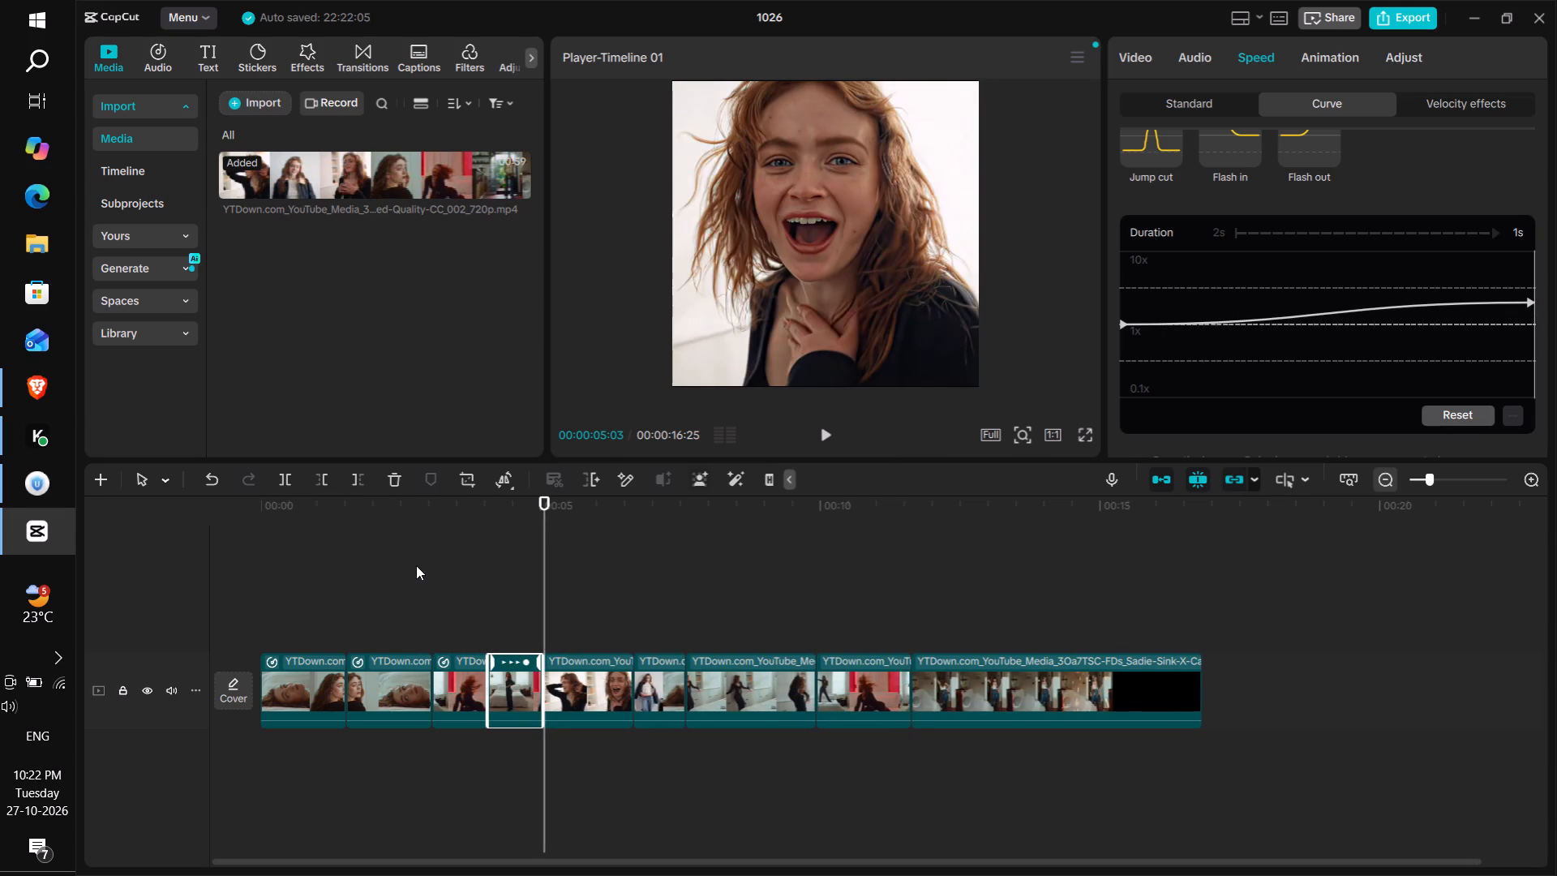
Play from the third clip through the reversed fourth clip into the fifth to check the speed ramps.
{"action": "left_click_drag", "start_coordinate": [491, 501], "coordinate": [452, 516]}
{"action": "key", "text": "space"}
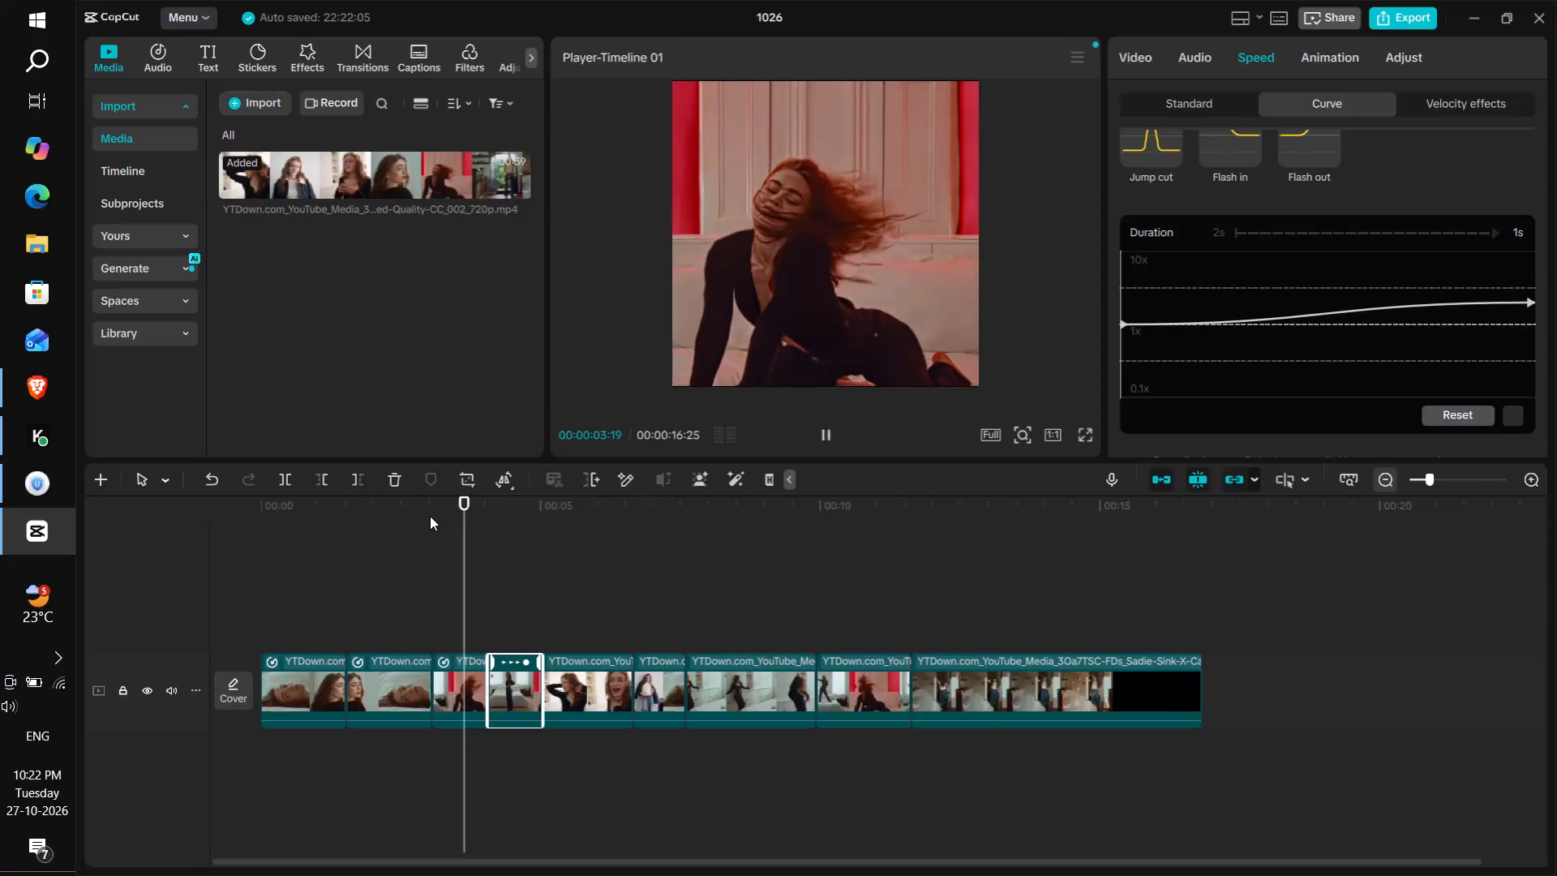
{"action": "key", "text": "space"}
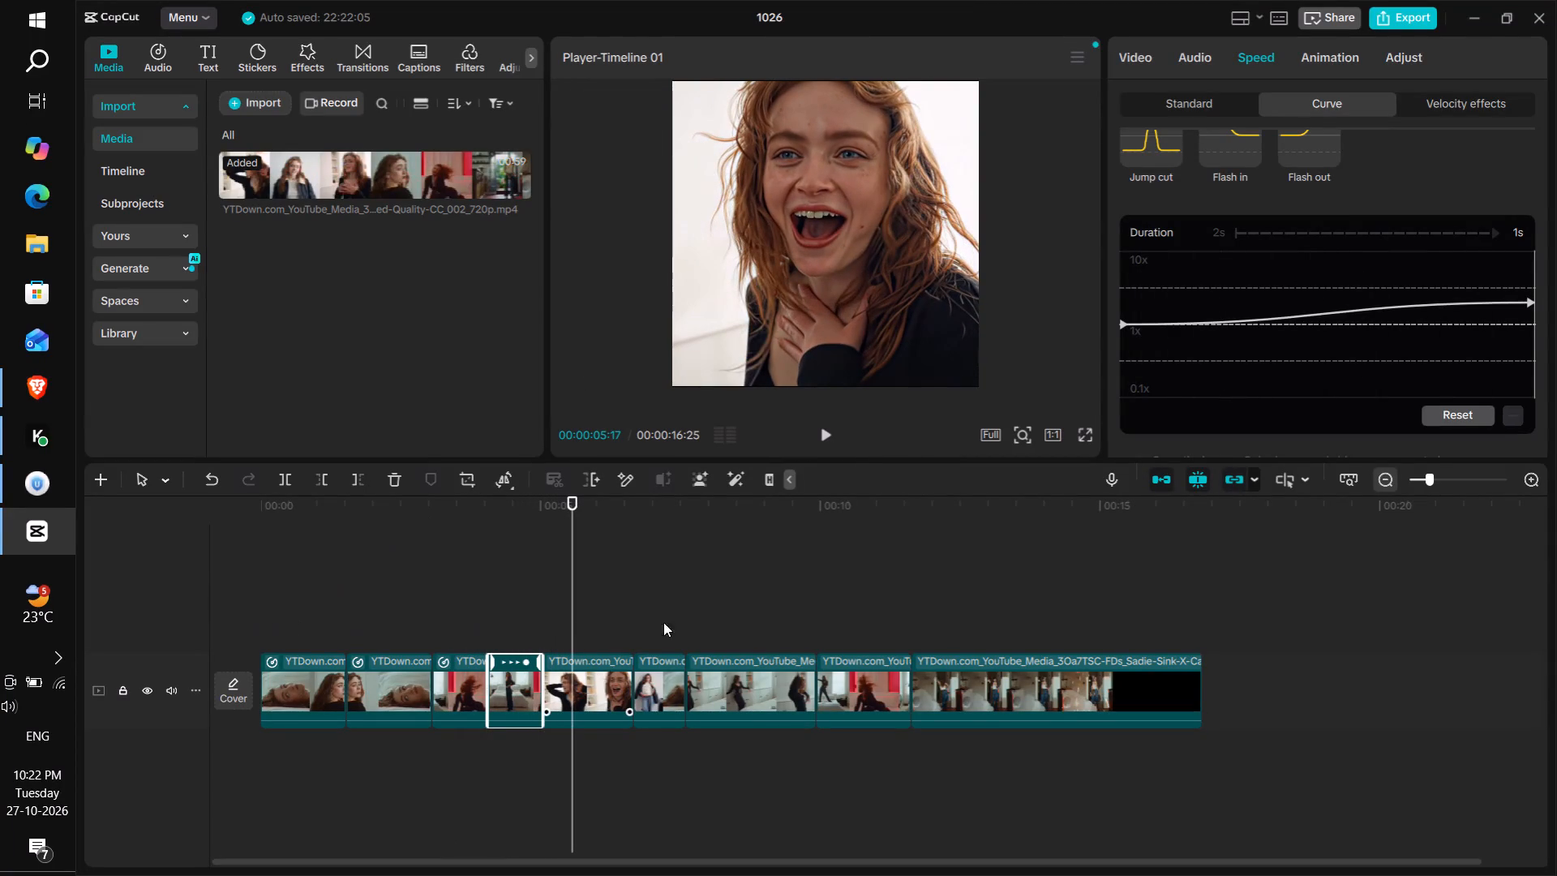
Apply a custom speed curve to the fifth clip and remove its three middle points.
{"action": "left_click", "coordinate": [589, 669]}
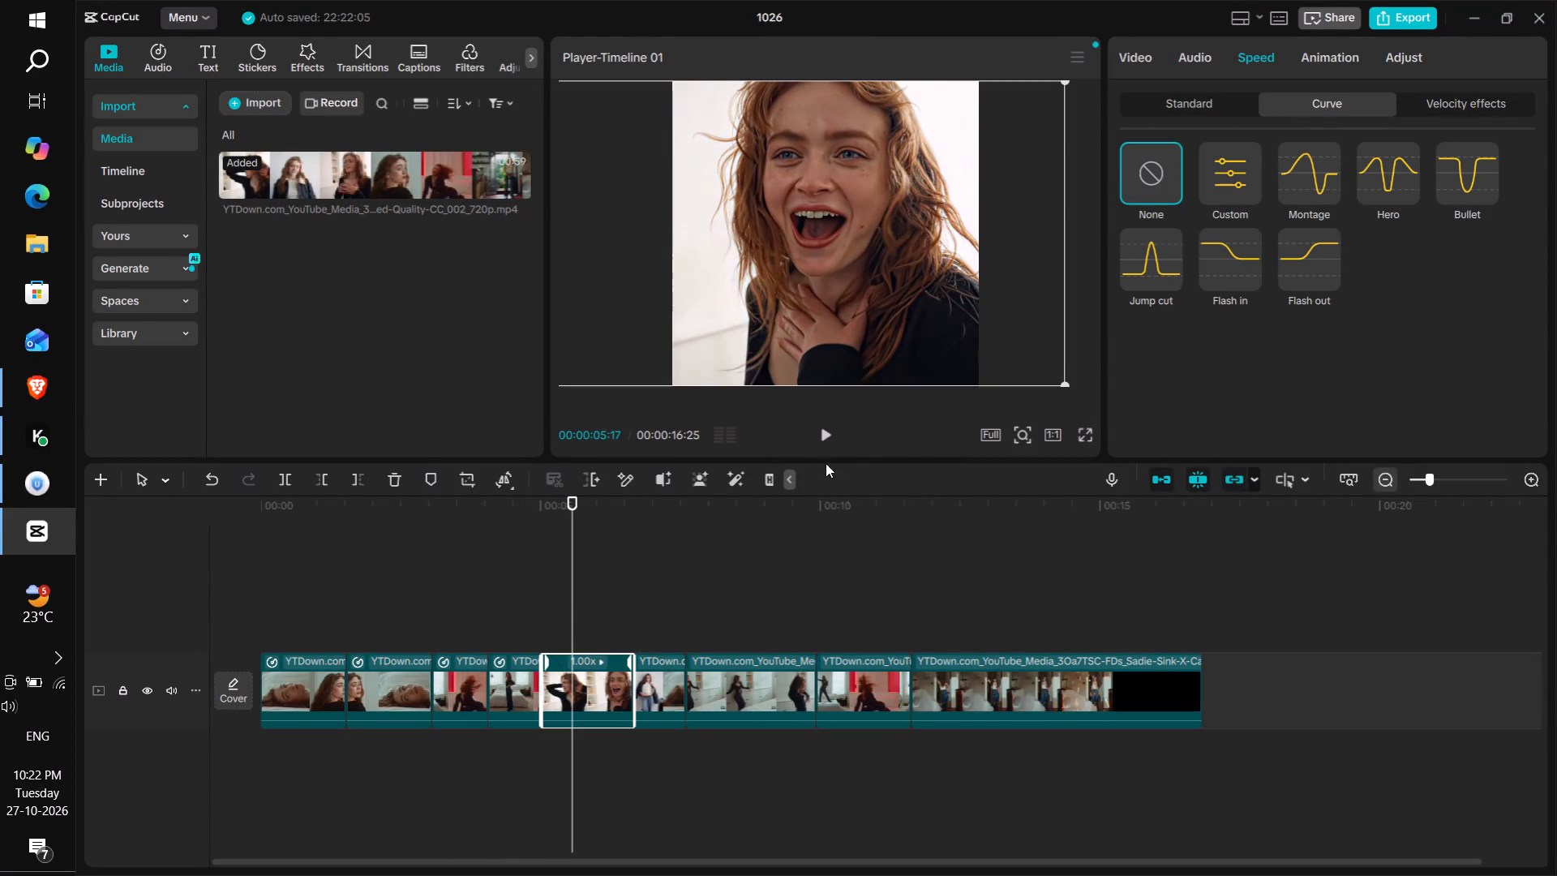
{"action": "left_click", "coordinate": [1244, 175]}
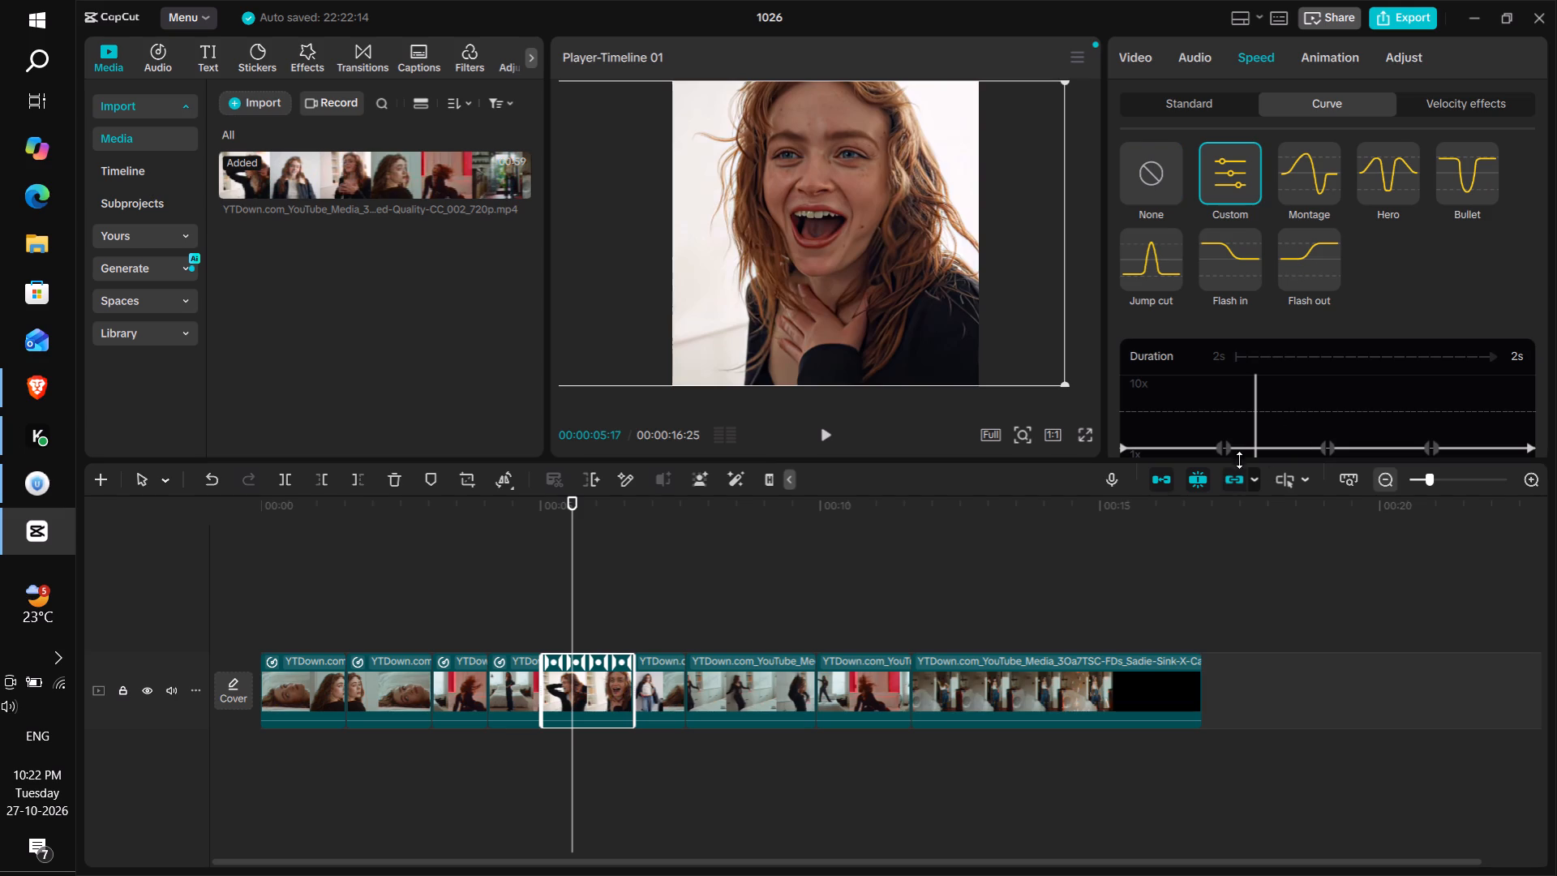
{"action": "scroll", "coordinate": [1385, 310], "scroll_direction": "down", "scroll_amount": 3}
{"action": "left_click", "coordinate": [1225, 307]}
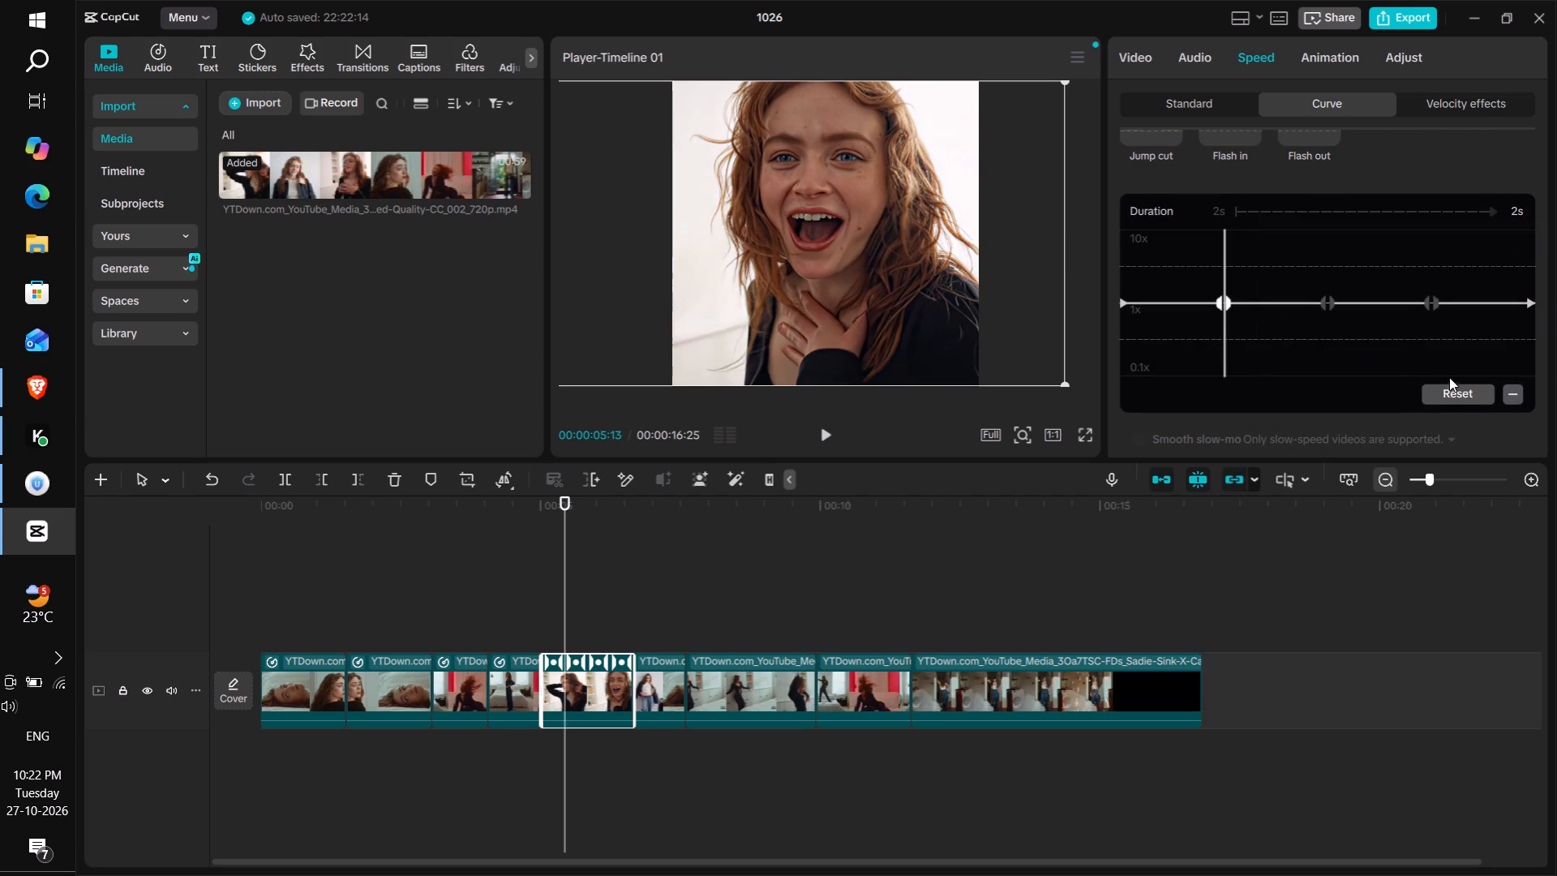
{"action": "left_click", "coordinate": [1521, 397]}
{"action": "left_click", "coordinate": [1334, 300]}
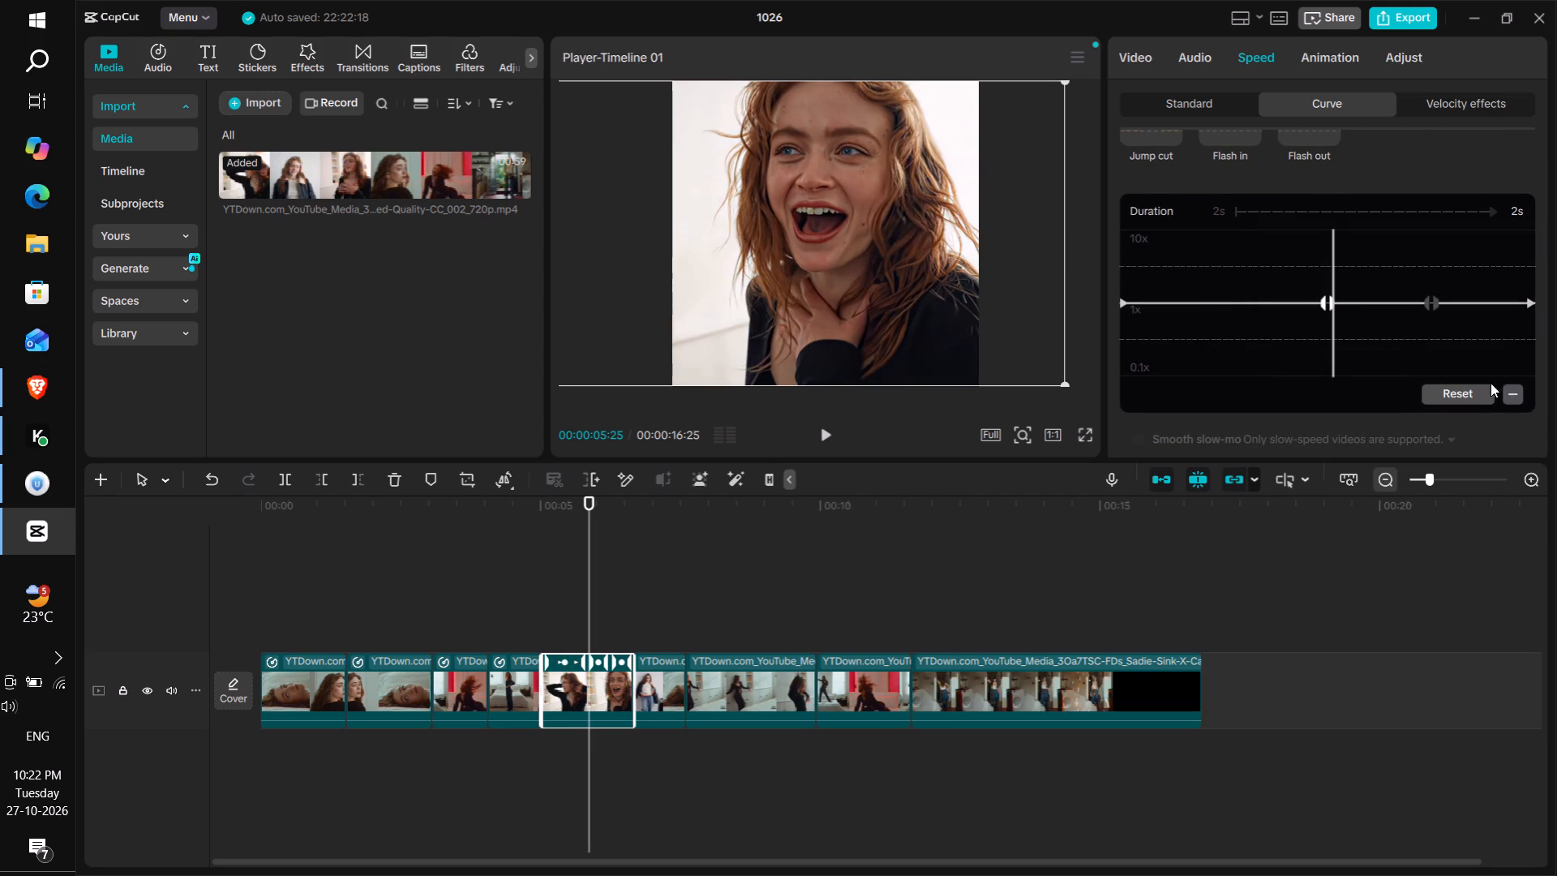
{"action": "left_click", "coordinate": [1516, 395]}
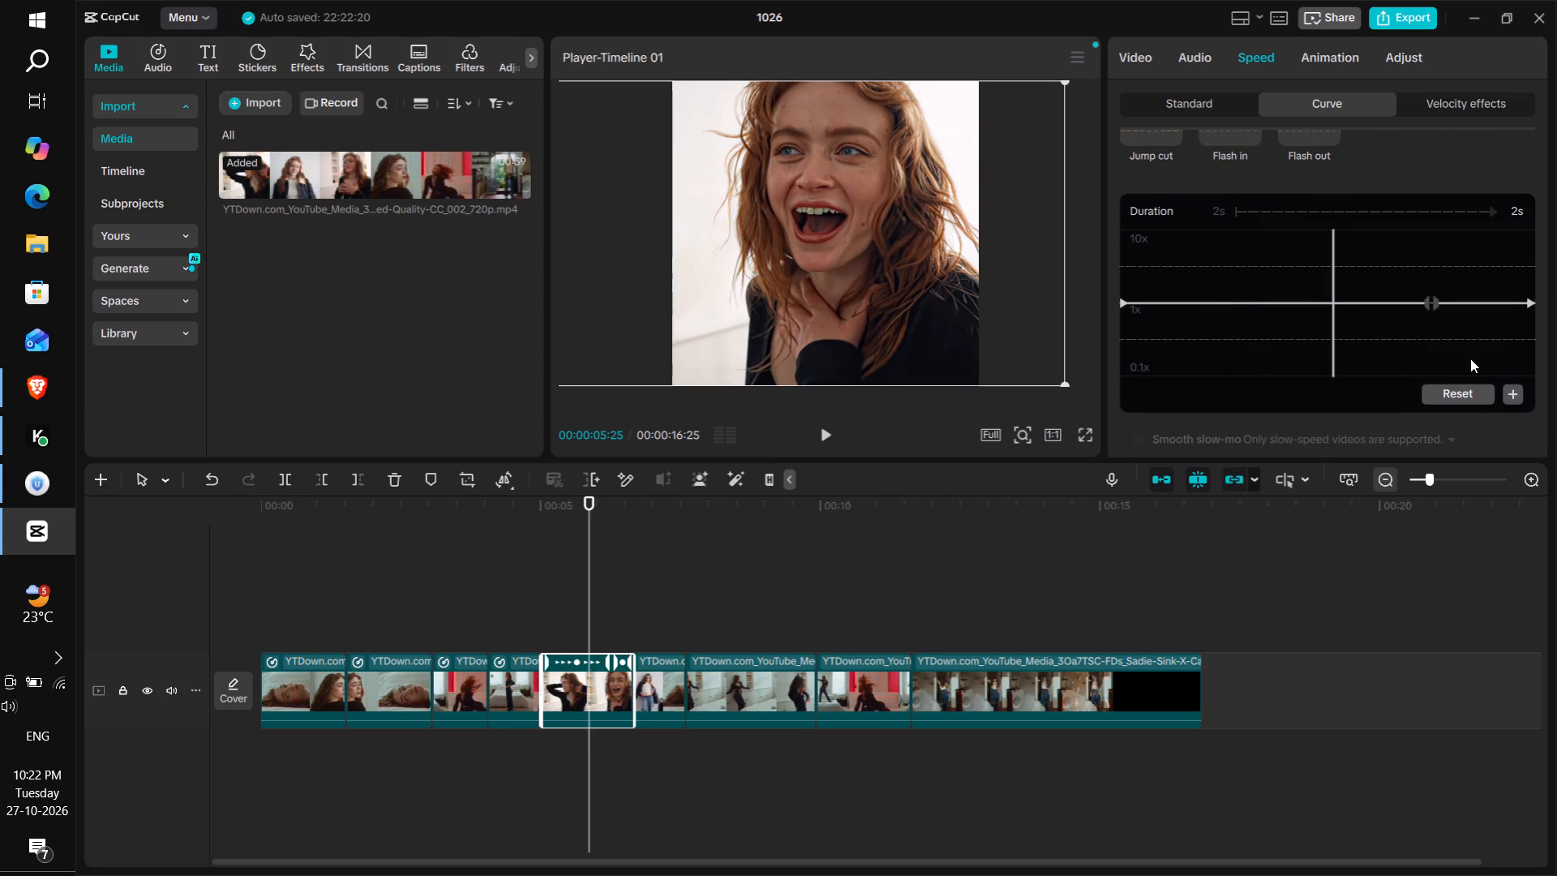
{"action": "left_click", "coordinate": [1430, 294]}
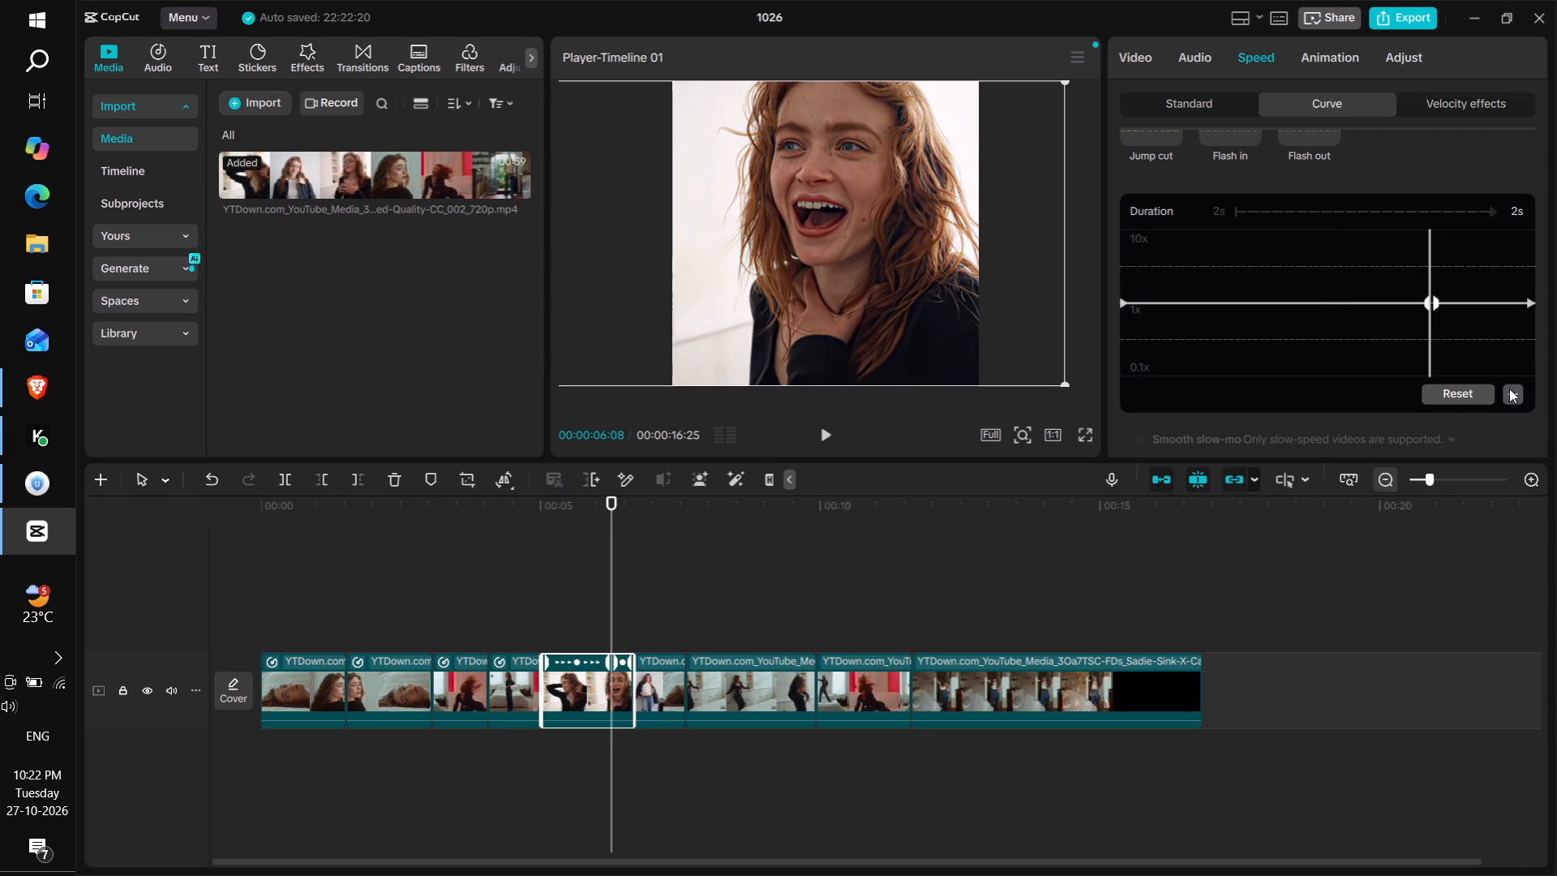
{"action": "left_click", "coordinate": [1516, 393]}
Raise the start point of the fifth clip's speed curve to about 3.7x and play the result.
{"action": "left_click_drag", "start_coordinate": [1125, 304], "coordinate": [1122, 291]}
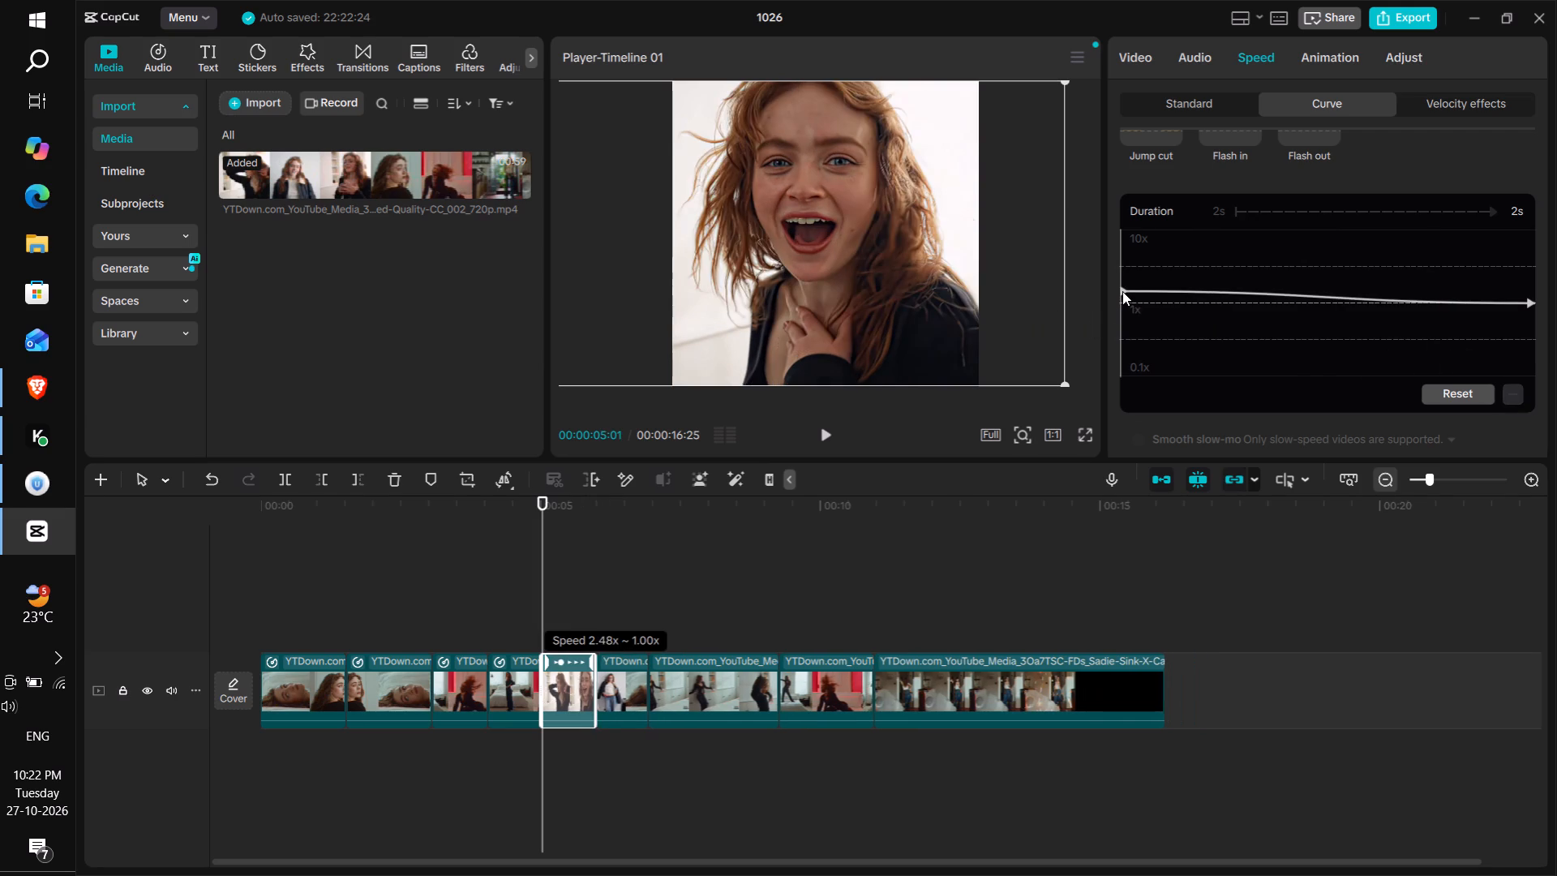
{"action": "left_click_drag", "start_coordinate": [1122, 291], "coordinate": [1125, 286]}
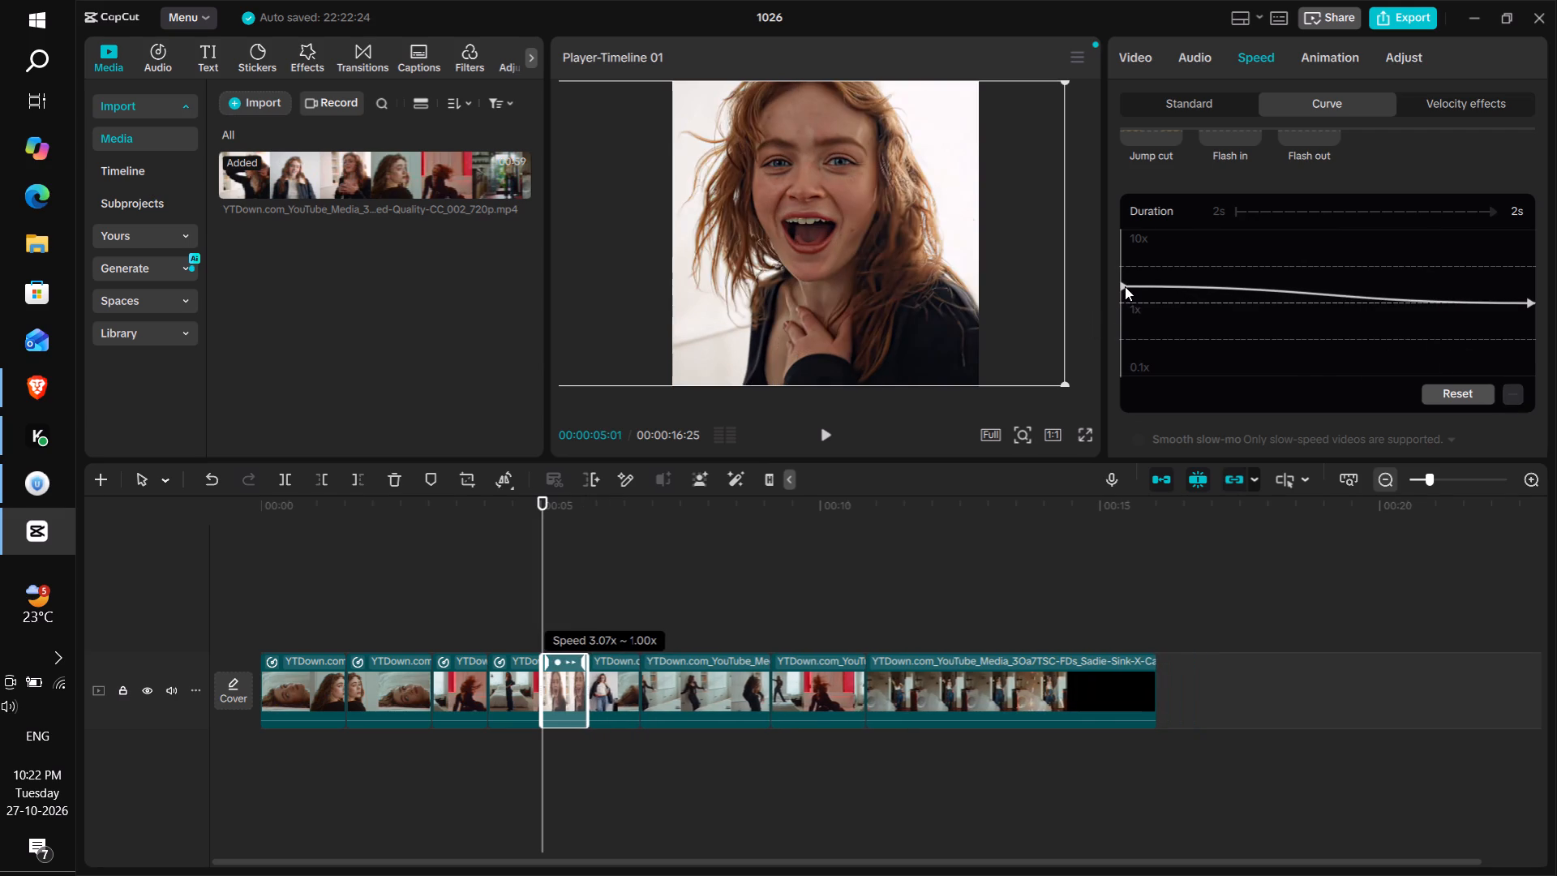
{"action": "left_click_drag", "start_coordinate": [1125, 286], "coordinate": [1125, 281]}
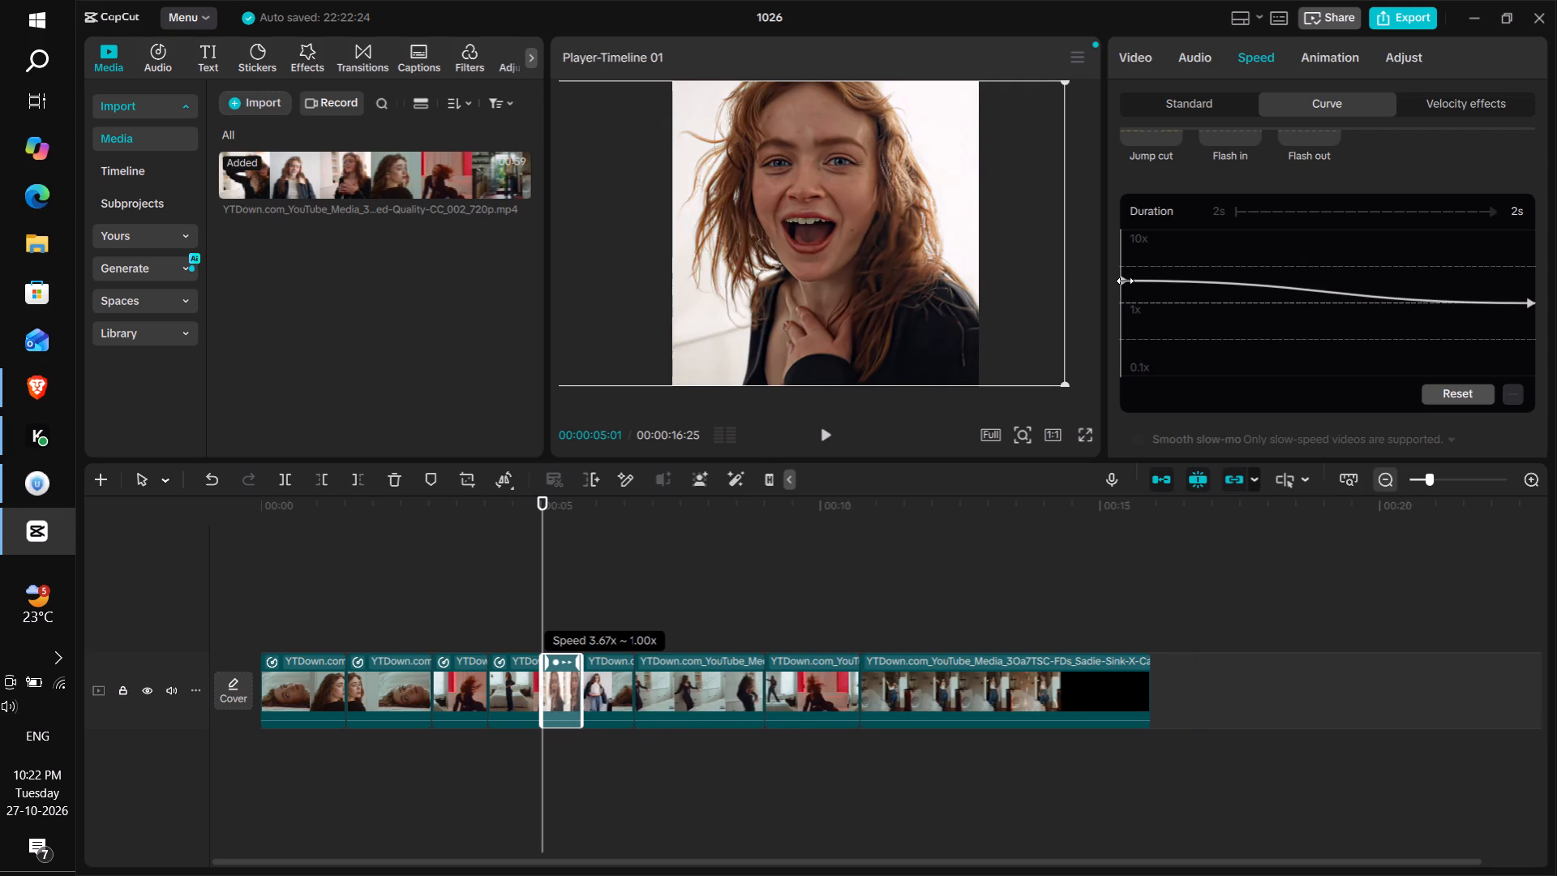
{"action": "left_click_drag", "start_coordinate": [1125, 281], "coordinate": [1126, 281]}
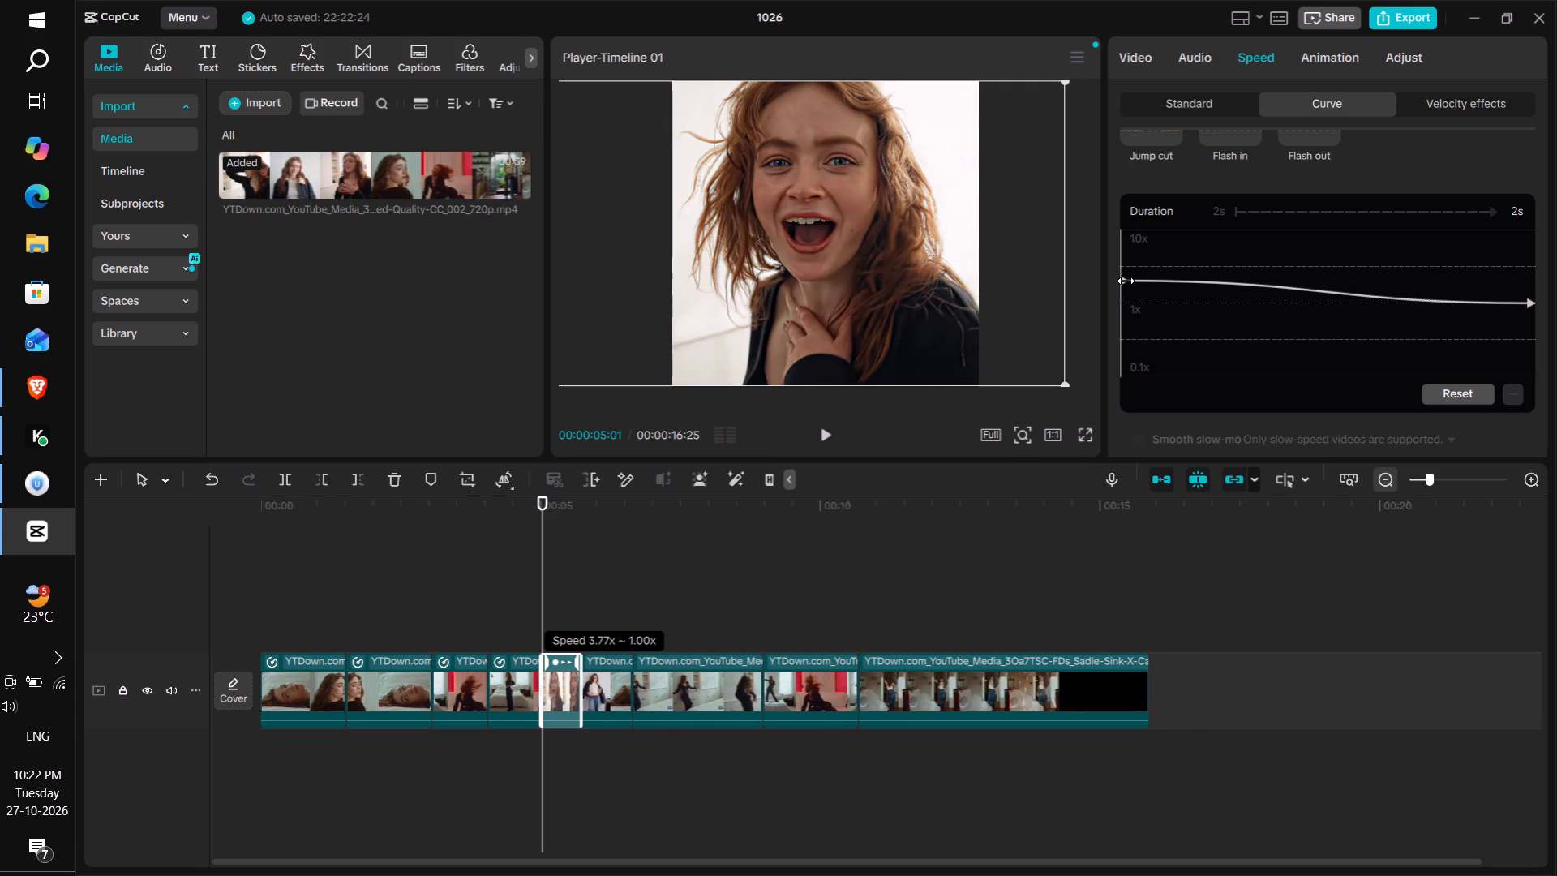
{"action": "left_click_drag", "start_coordinate": [1126, 281], "coordinate": [1129, 281]}
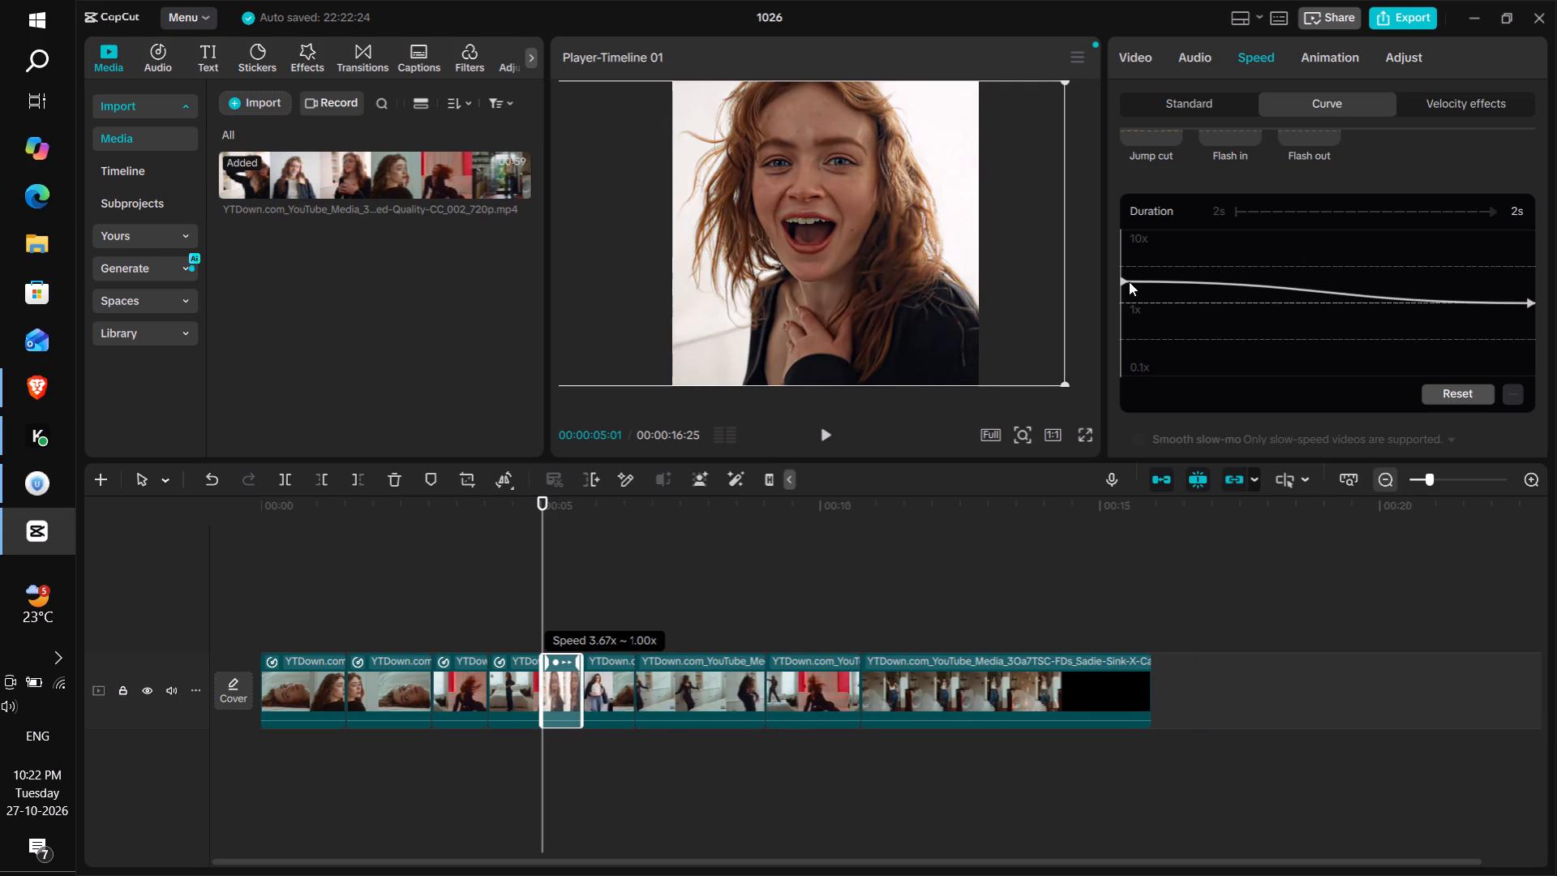
{"action": "left_click_drag", "start_coordinate": [1129, 281], "coordinate": [1131, 282]}
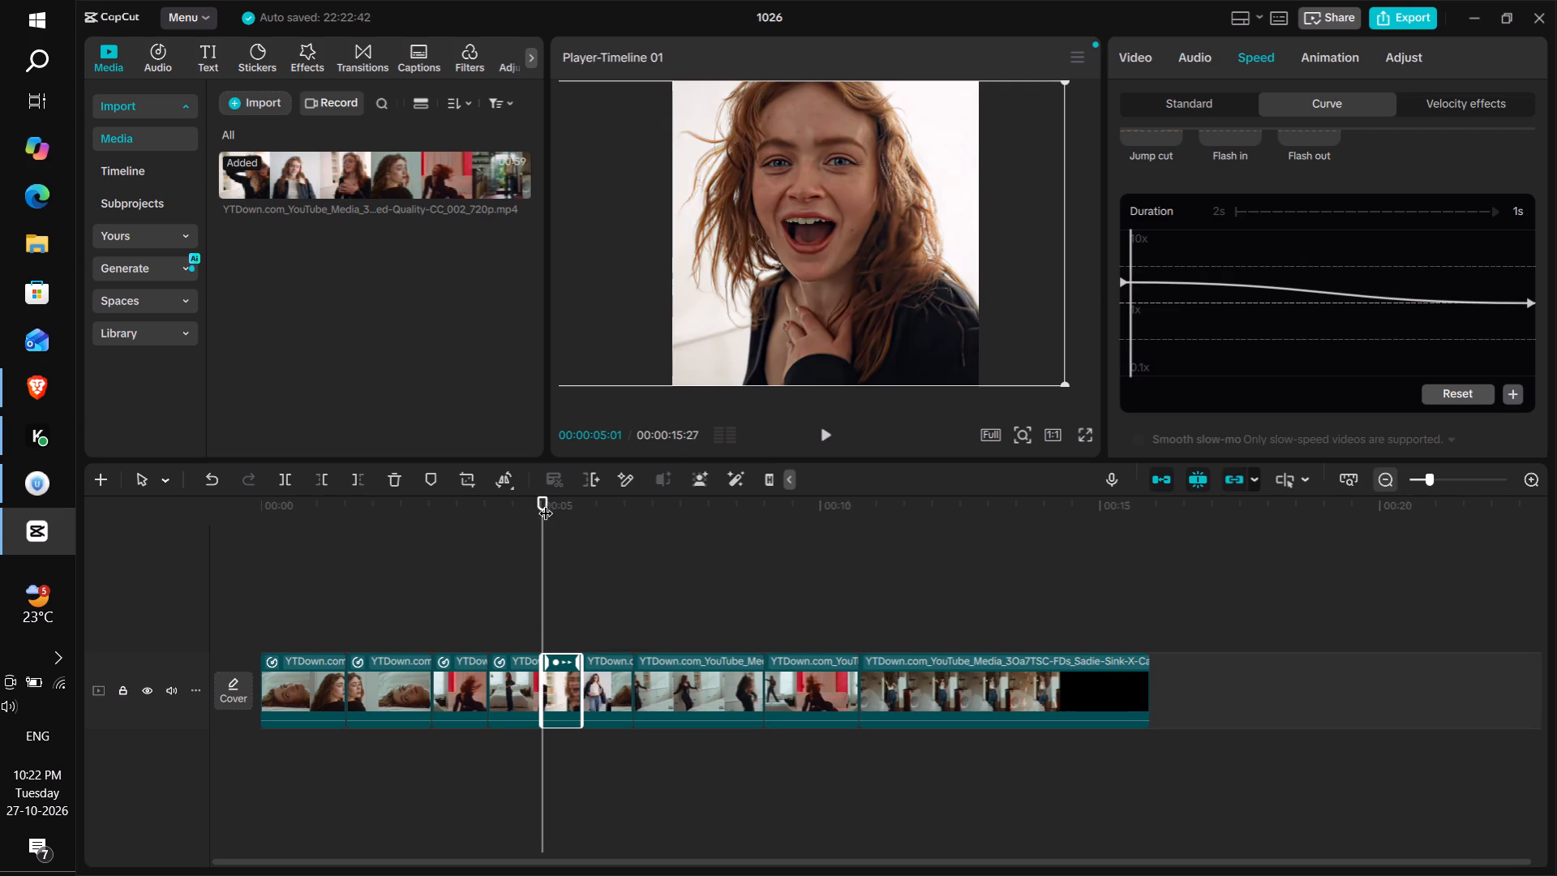
{"action": "left_click_drag", "start_coordinate": [538, 497], "coordinate": [540, 506]}
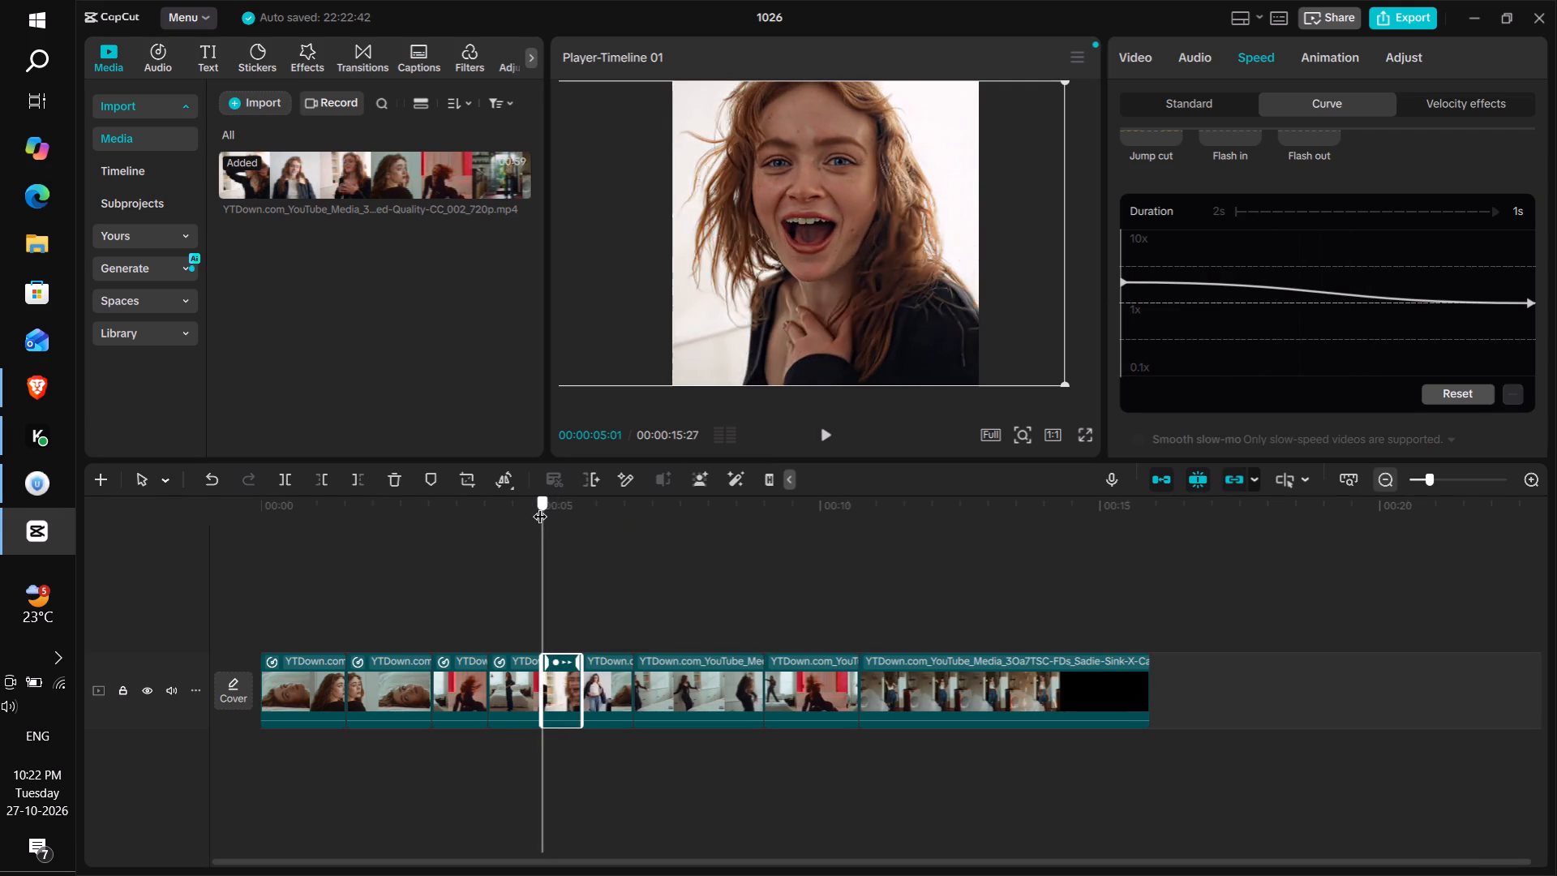
{"action": "left_click_drag", "start_coordinate": [540, 506], "coordinate": [535, 509]}
{"action": "key", "text": "space"}
{"action": "key", "text": "space"}
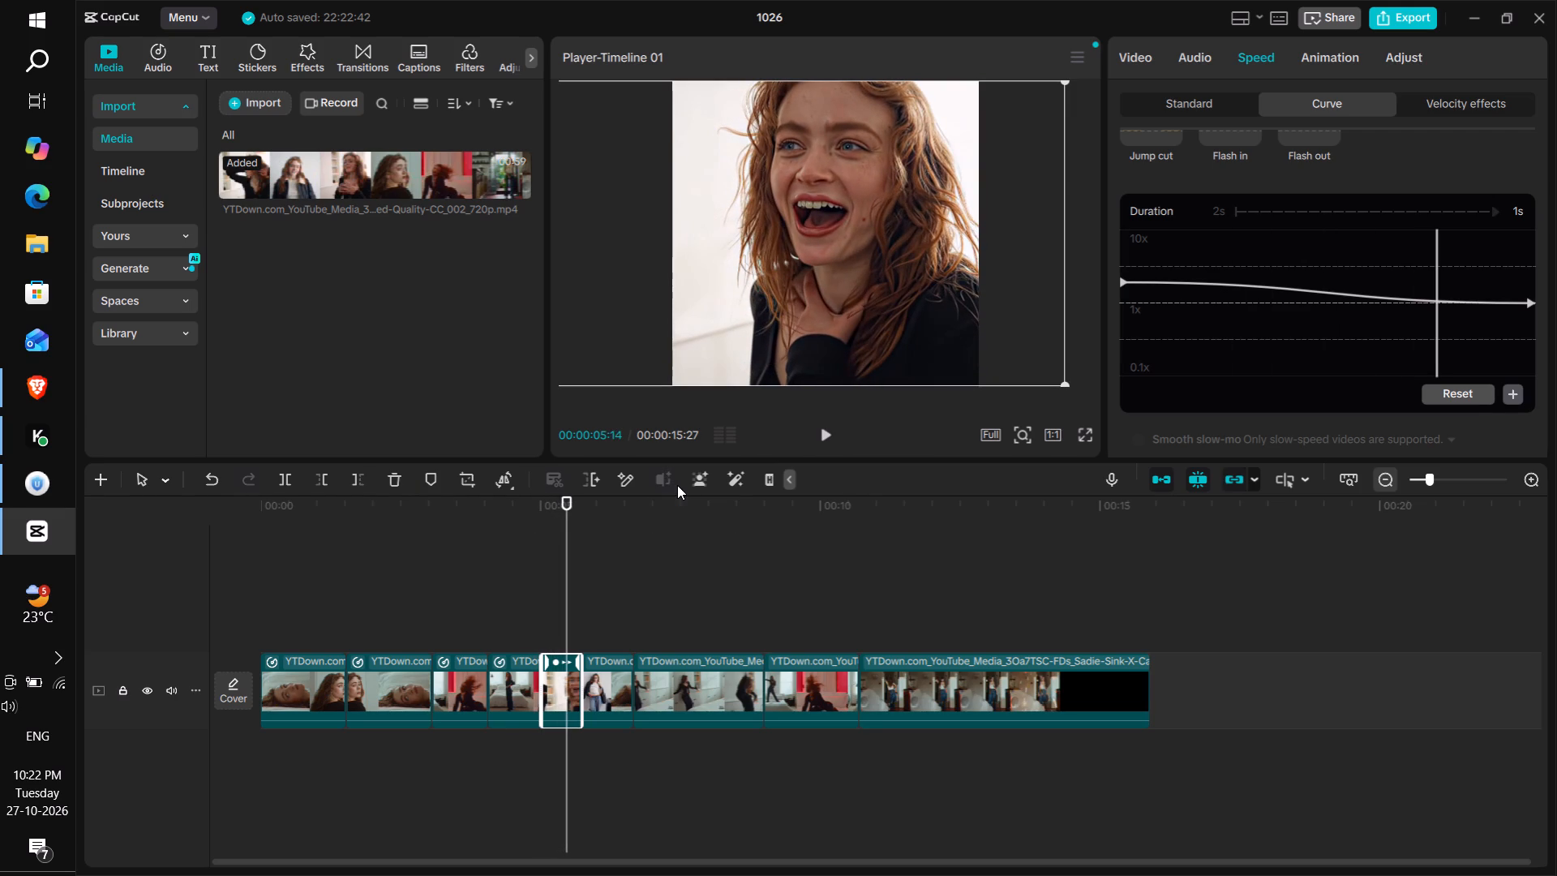
Duplicate the fifth clip and place the copy directly after it on the main track.
{"action": "key", "text": "ctrl+c"}
{"action": "key", "text": "ctrl+v"}
{"action": "left_click_drag", "start_coordinate": [590, 616], "coordinate": [604, 685]}
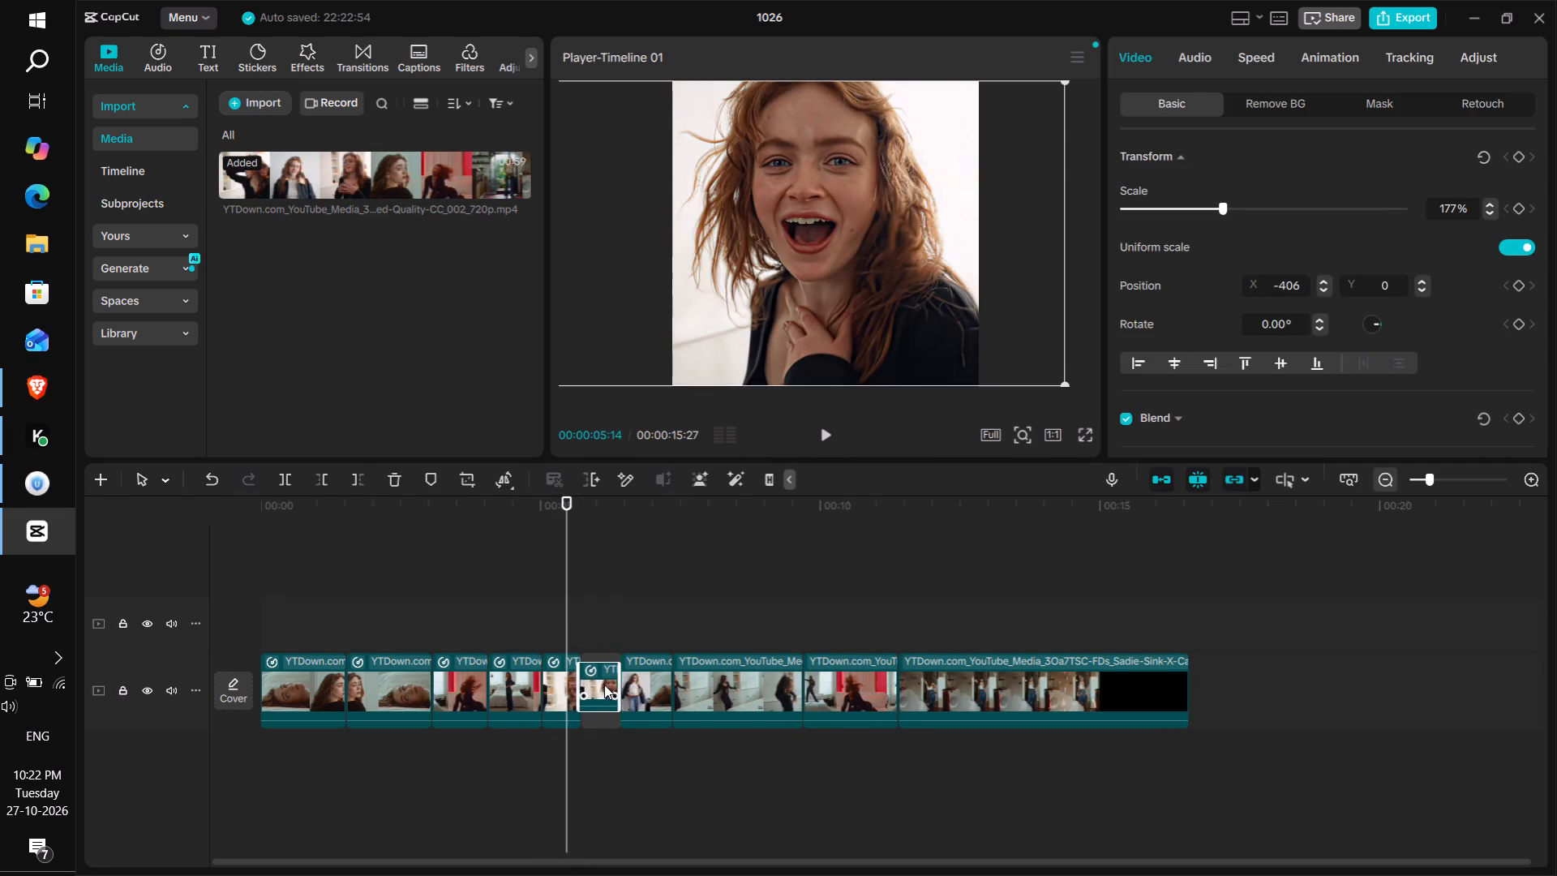
{"action": "left_click_drag", "start_coordinate": [604, 685], "coordinate": [605, 689]}
Reverse the copy of the fifth clip.
{"action": "left_click", "coordinate": [562, 500]}
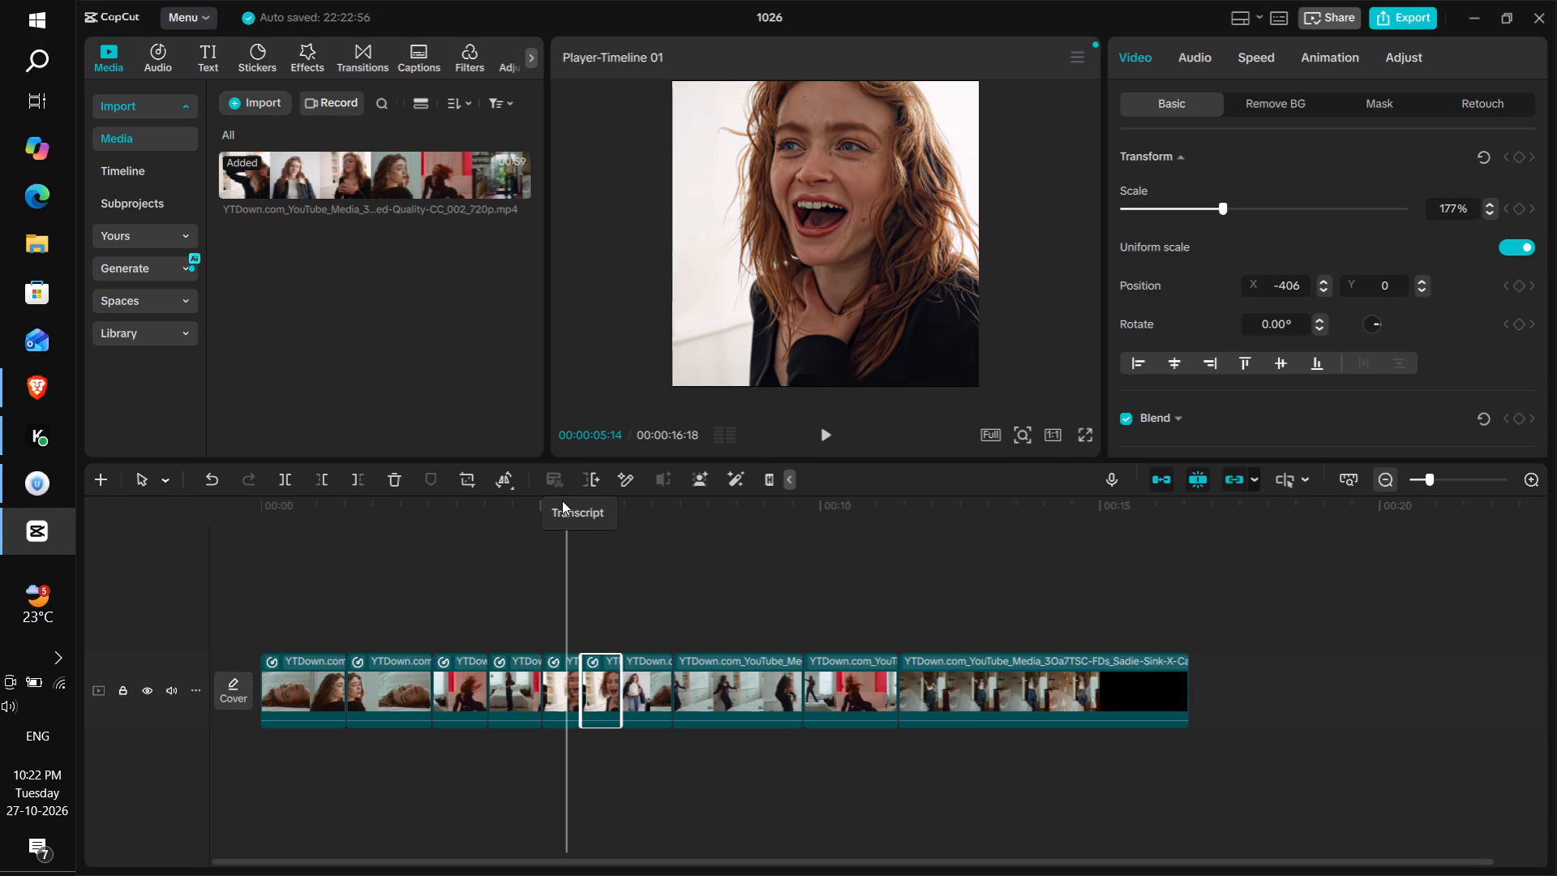
{"action": "left_click_drag", "start_coordinate": [571, 497], "coordinate": [608, 496]}
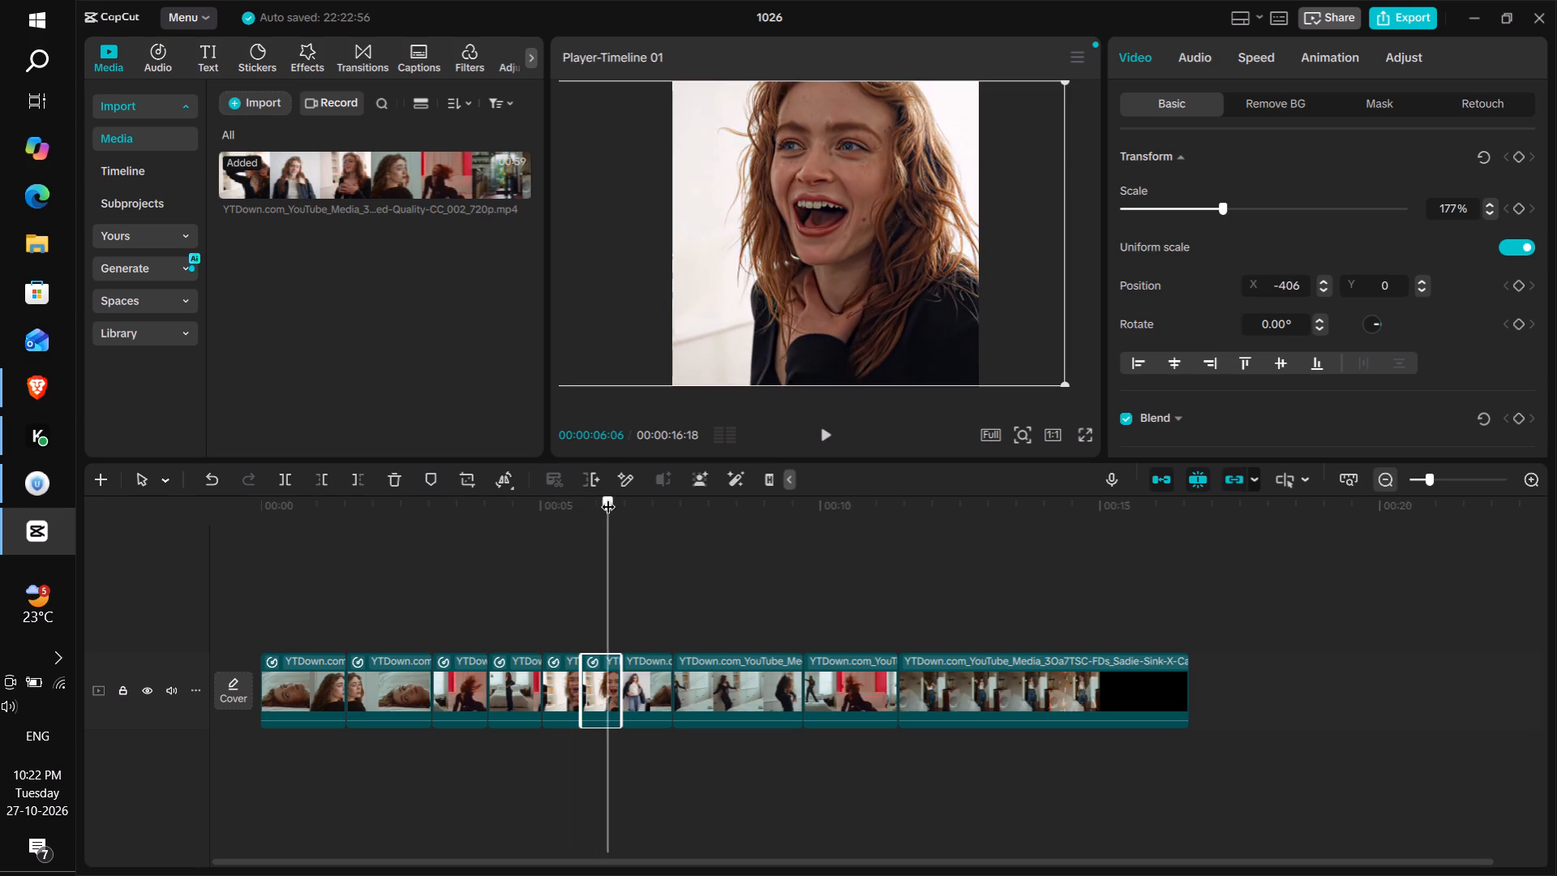
{"action": "left_click_drag", "start_coordinate": [608, 496], "coordinate": [601, 500]}
{"action": "left_click", "coordinate": [499, 479]}
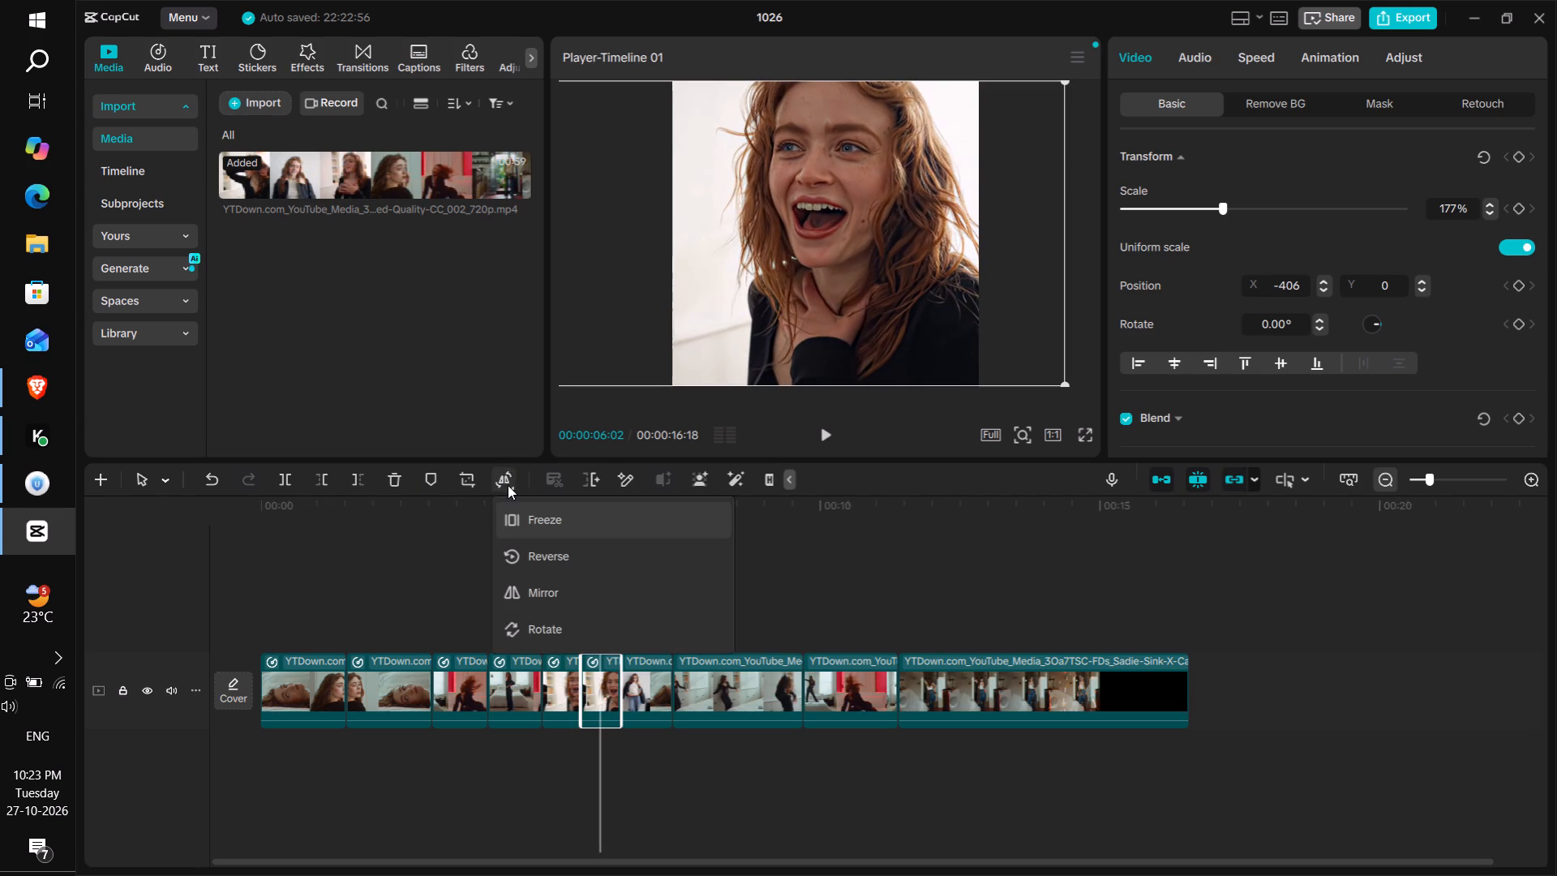
{"action": "left_click", "coordinate": [534, 550]}
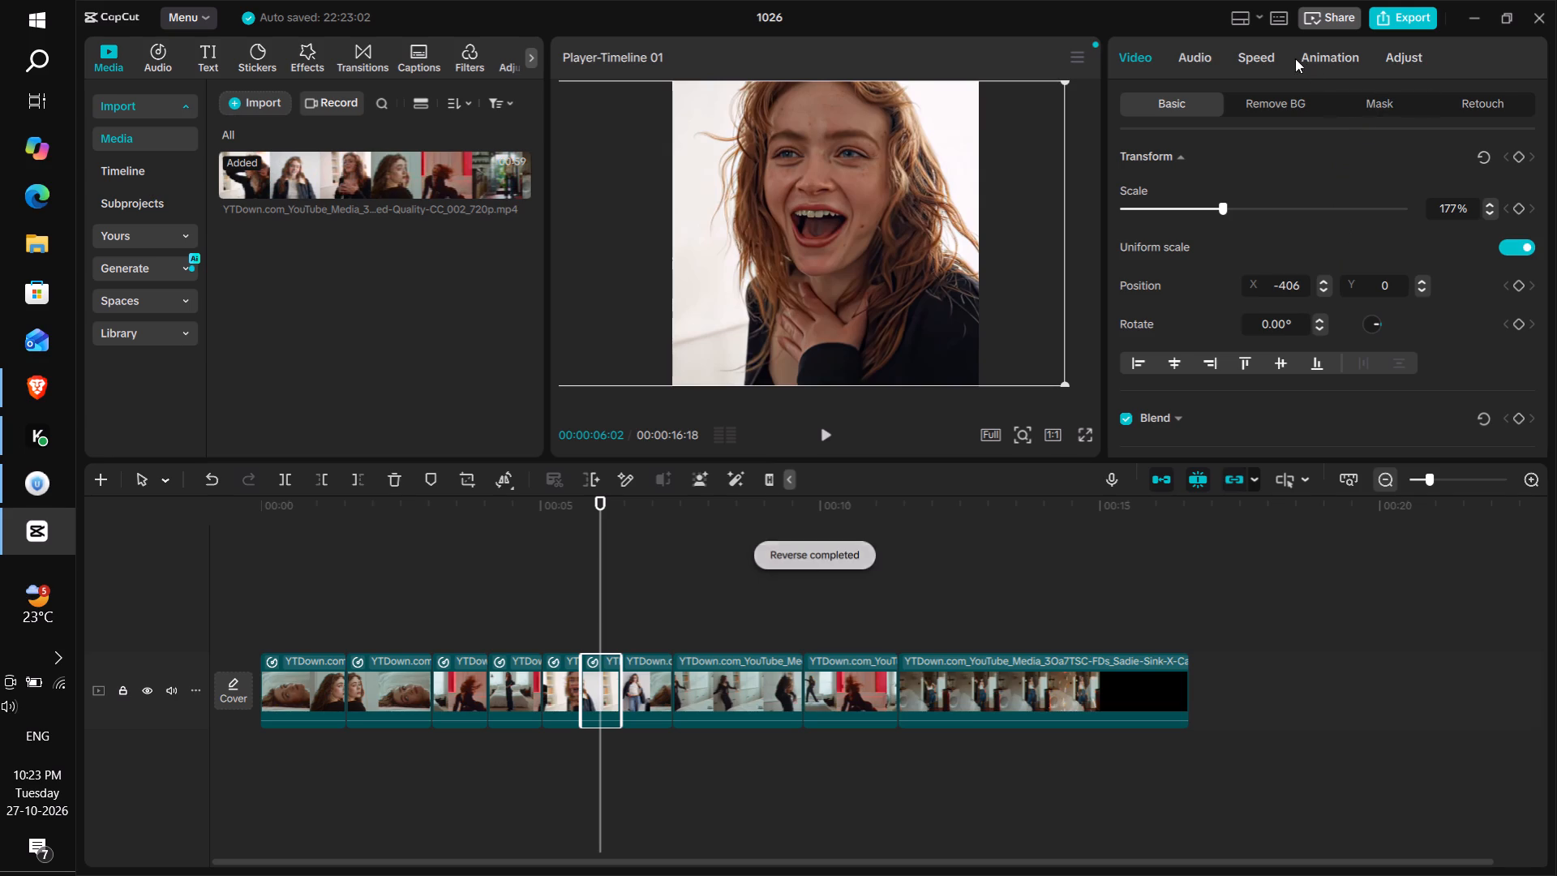
Reshape the reversed copy's speed curve so it starts at about 1x and ends at about 3.6x.
{"action": "left_click", "coordinate": [1270, 58]}
{"action": "scroll", "coordinate": [1324, 209], "scroll_direction": "down", "scroll_amount": 2}
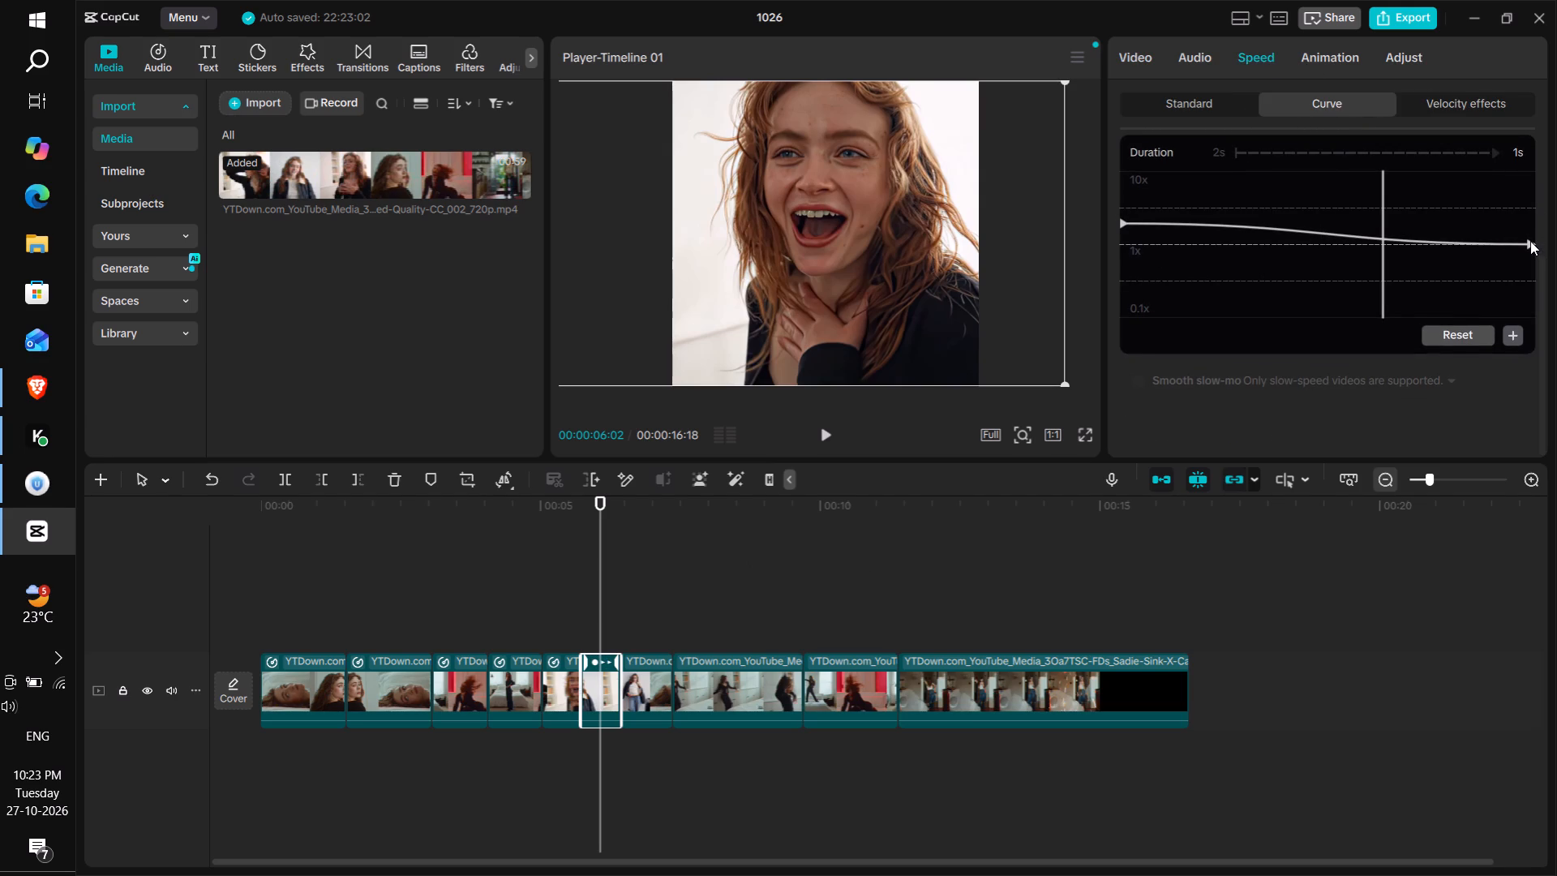
{"action": "left_click_drag", "start_coordinate": [1530, 241], "coordinate": [1528, 230]}
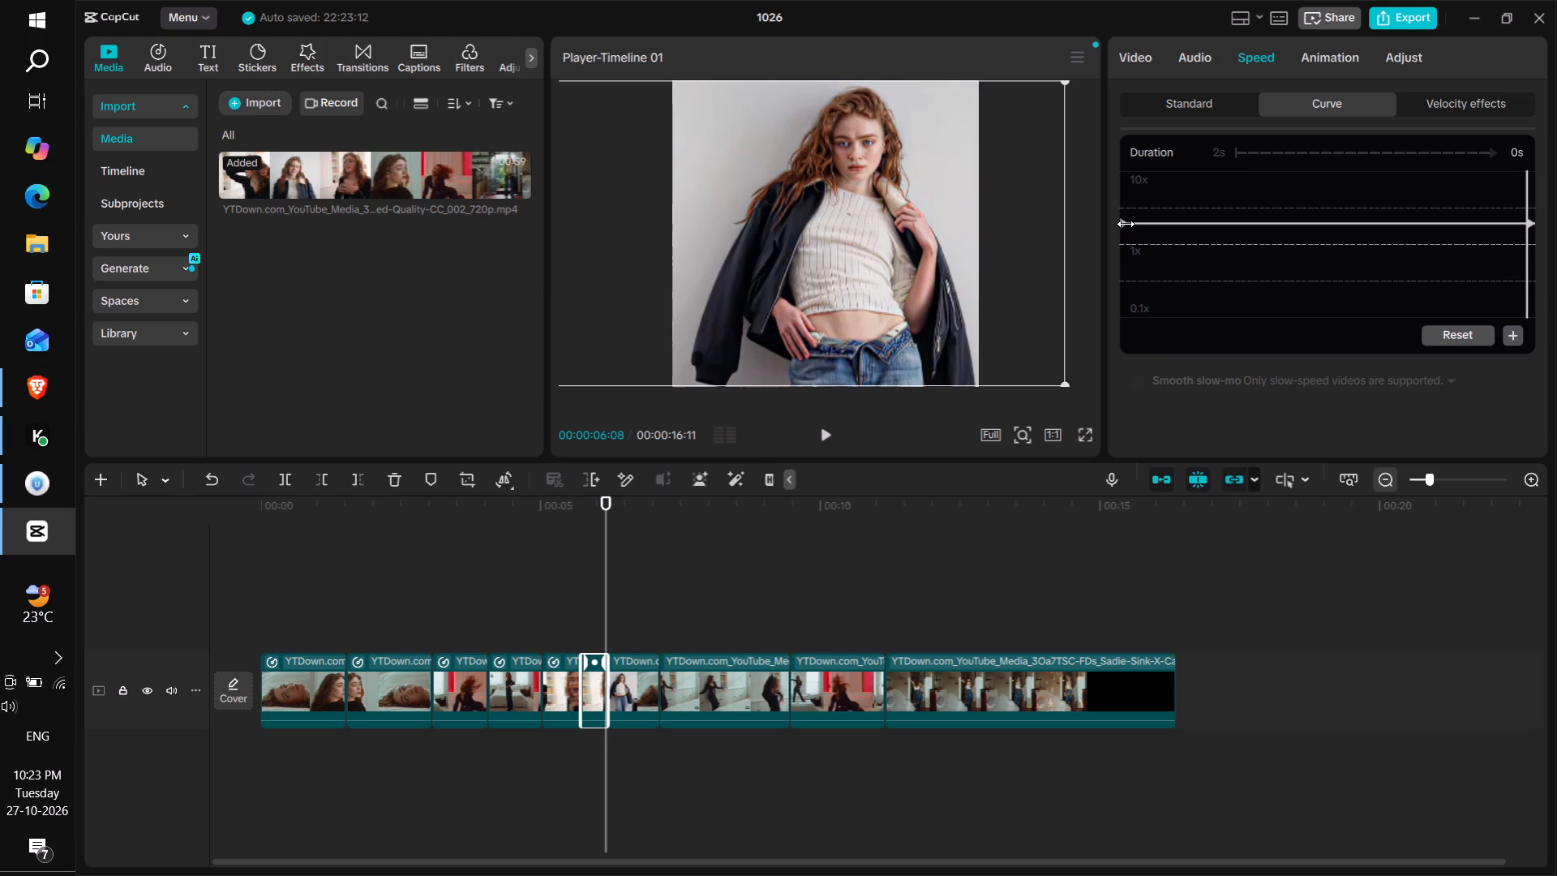
{"action": "left_click", "coordinate": [1127, 223]}
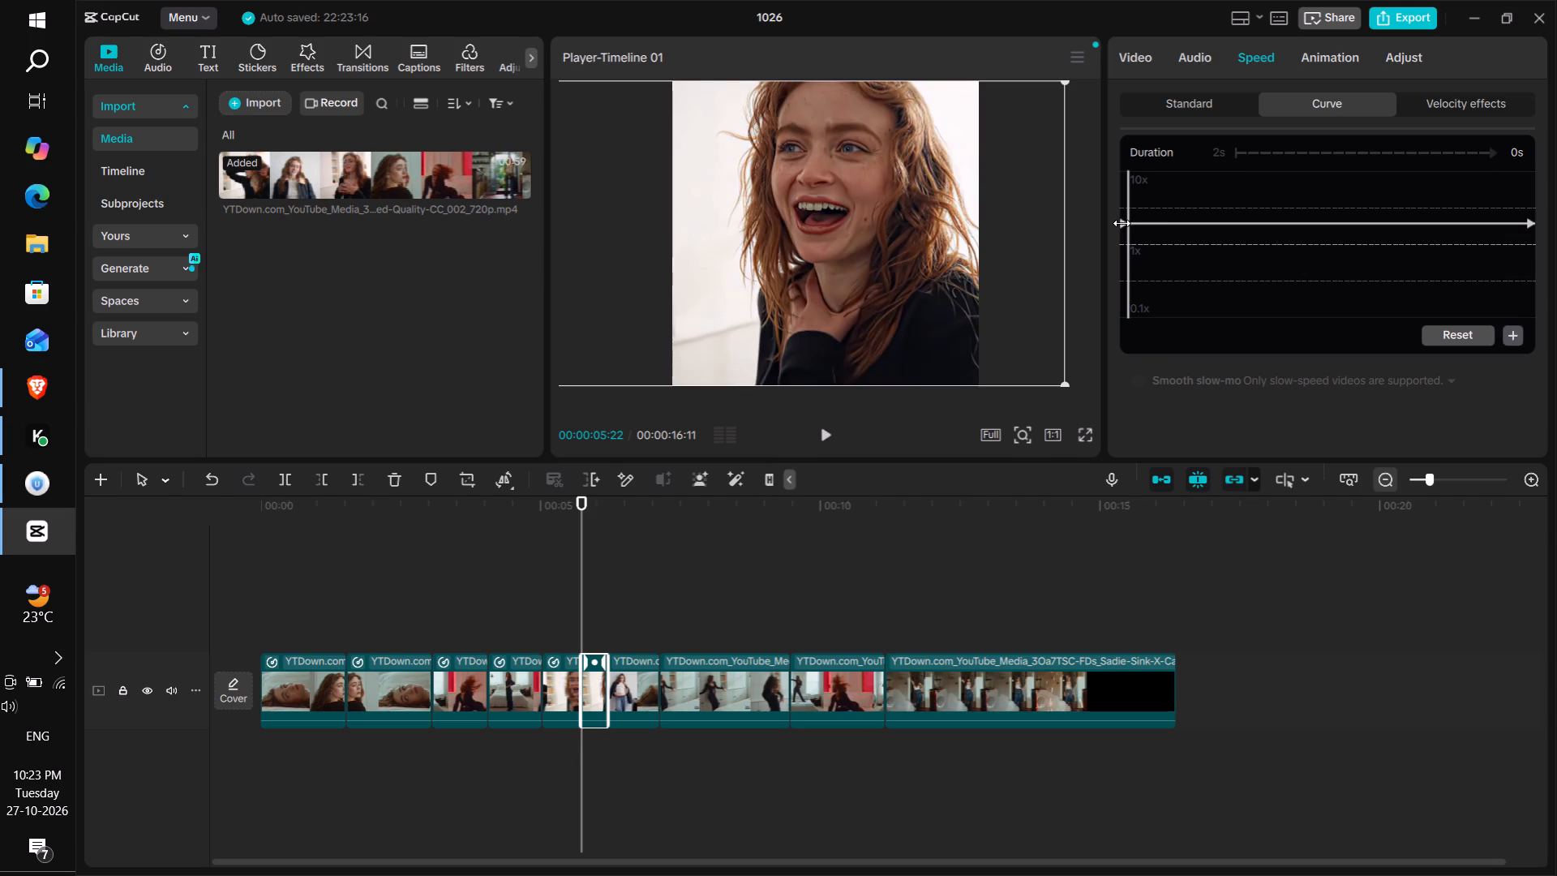
{"action": "left_click", "coordinate": [1122, 223]}
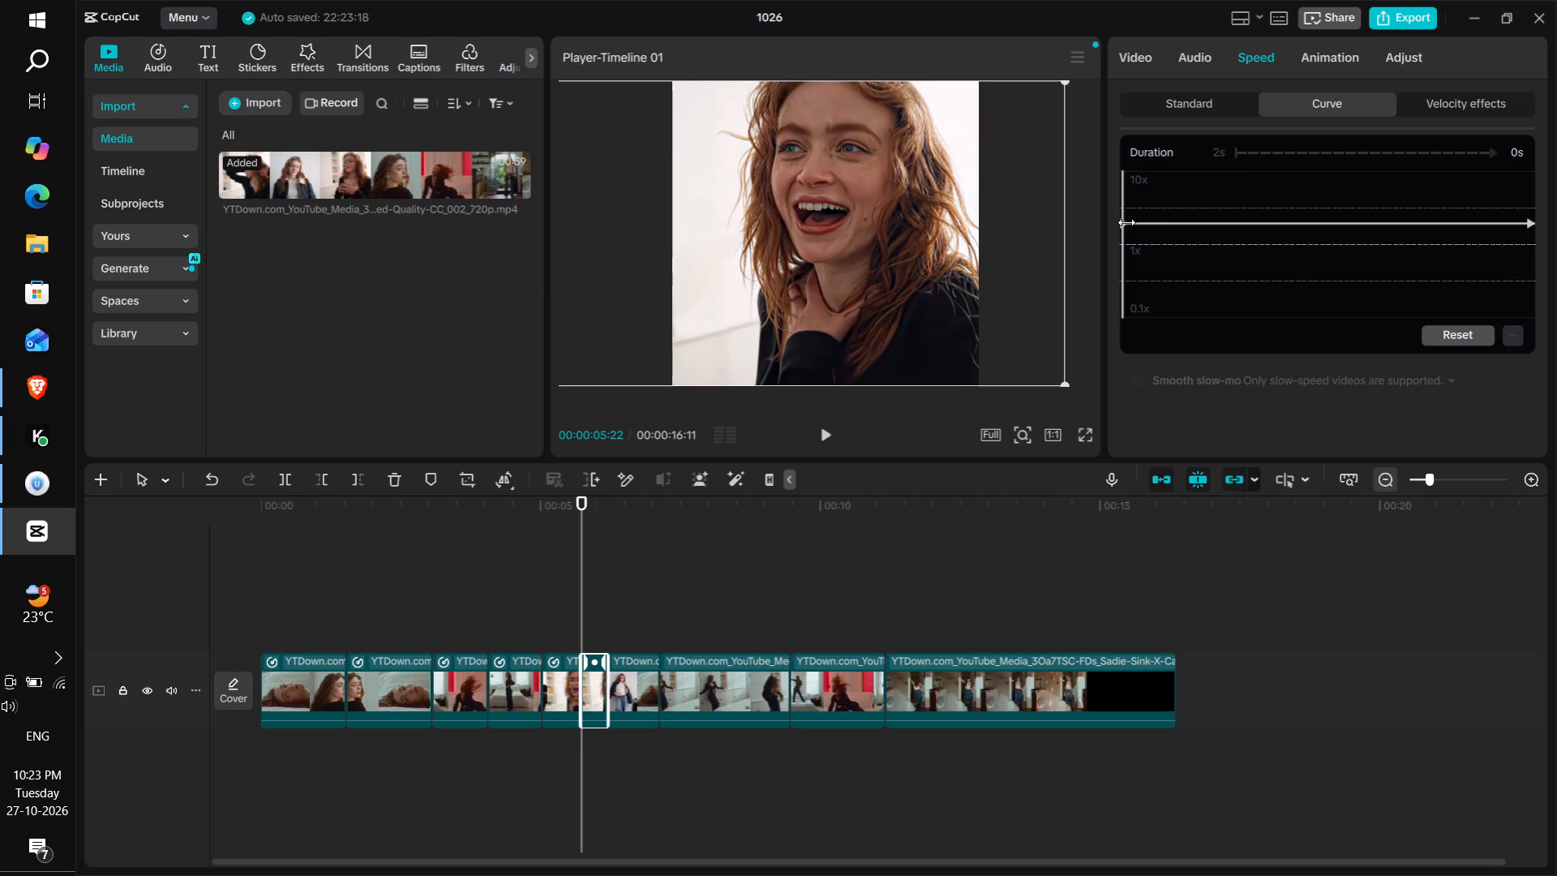
{"action": "left_click_drag", "start_coordinate": [1128, 221], "coordinate": [1125, 241]}
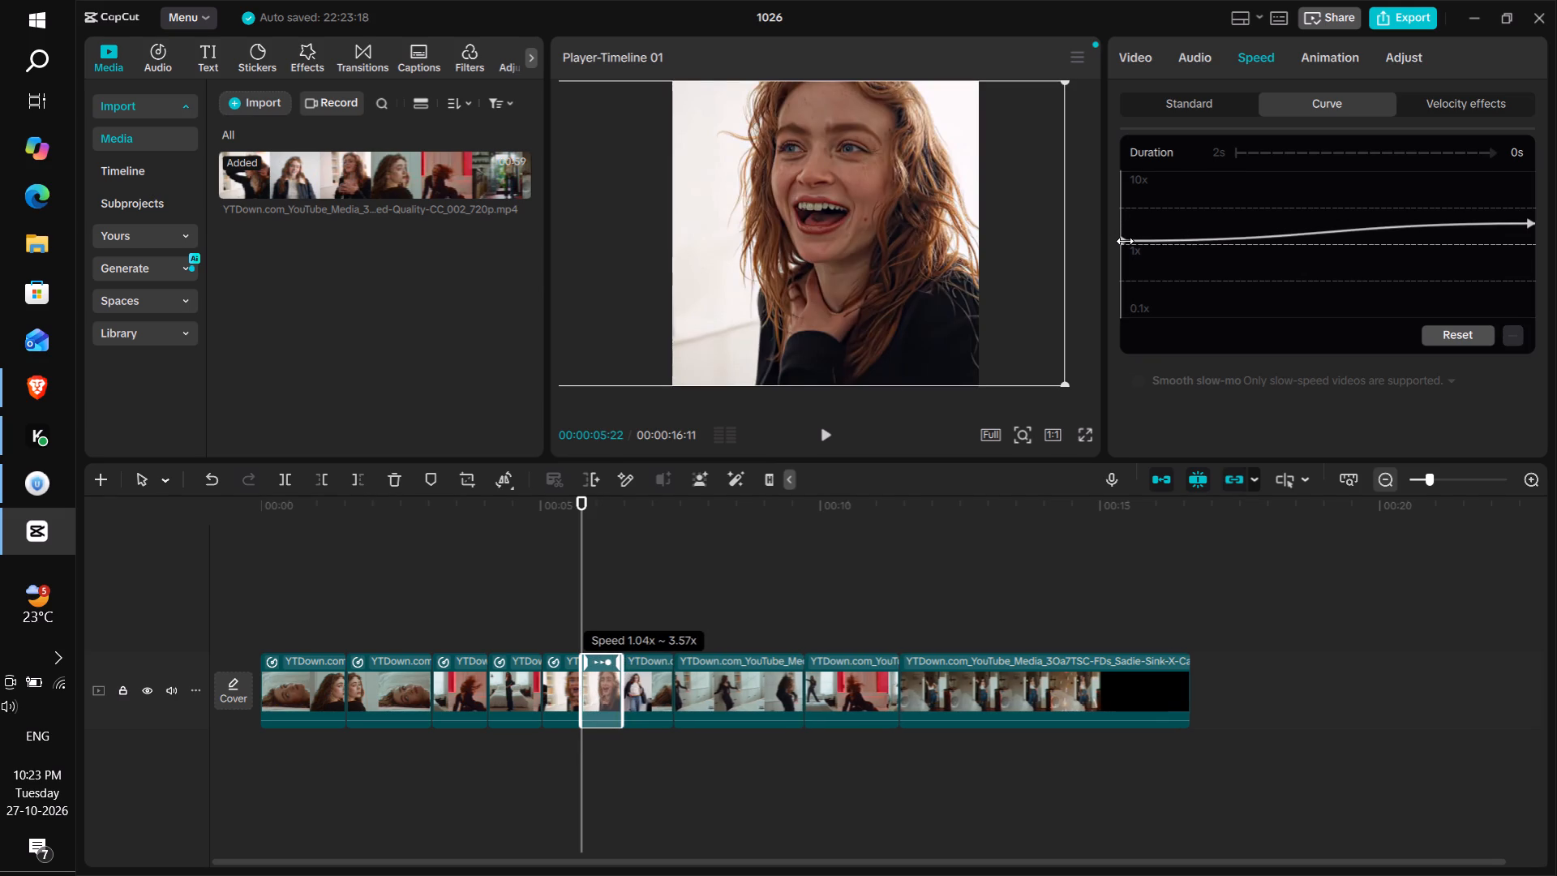
{"action": "left_click_drag", "start_coordinate": [1125, 241], "coordinate": [1126, 244]}
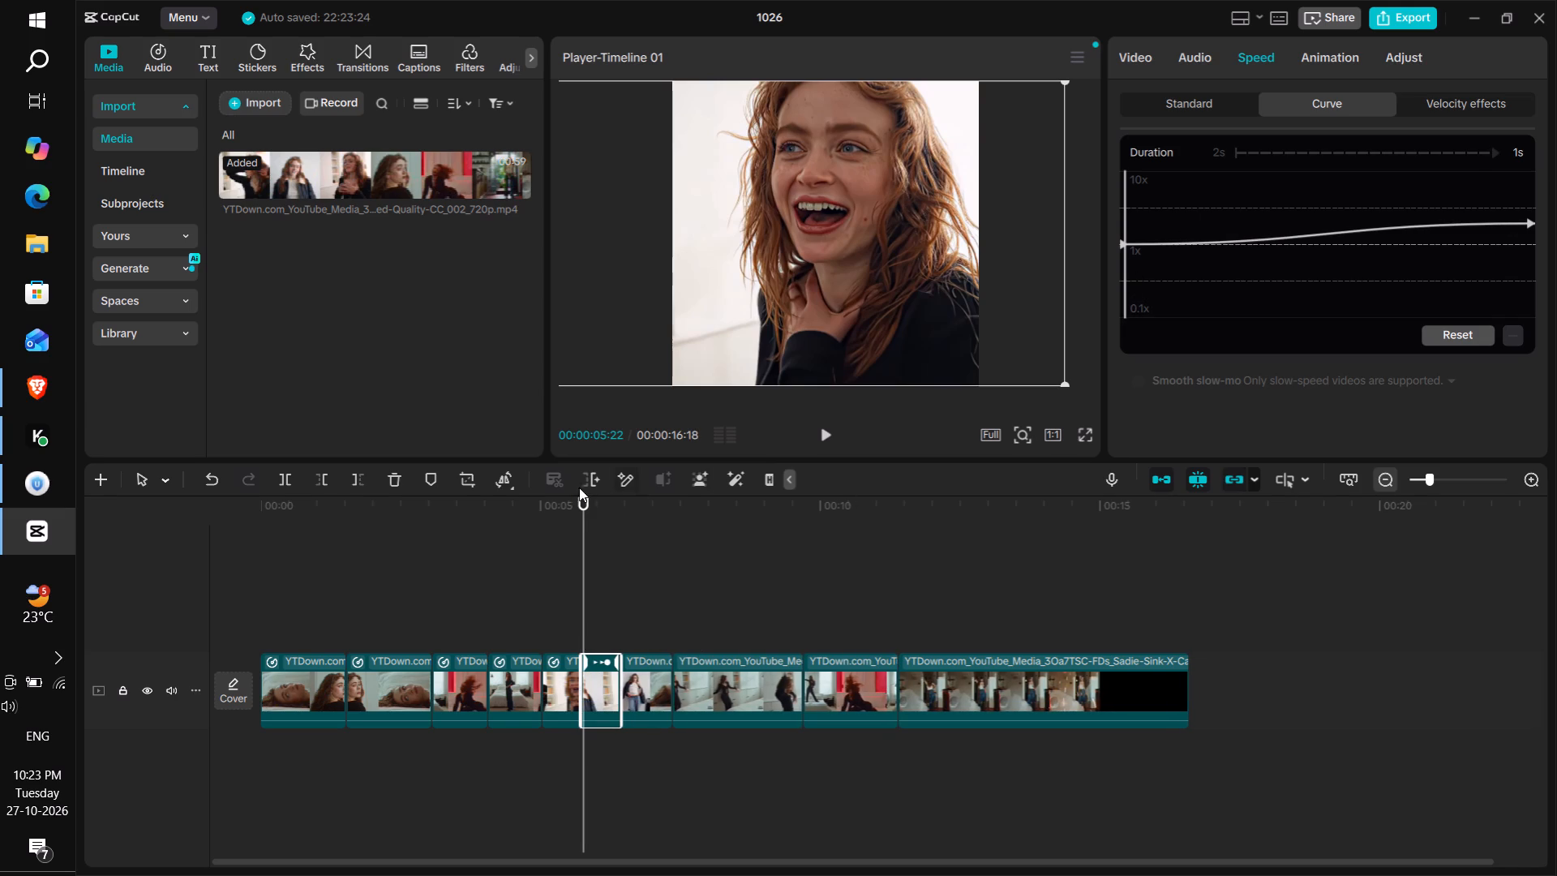
Play the fifth clip, its reversed copy and the clip that follows to check the speed ramps and transitions.
{"action": "left_click_drag", "start_coordinate": [547, 497], "coordinate": [523, 505]}
{"action": "left_click", "coordinate": [556, 502]}
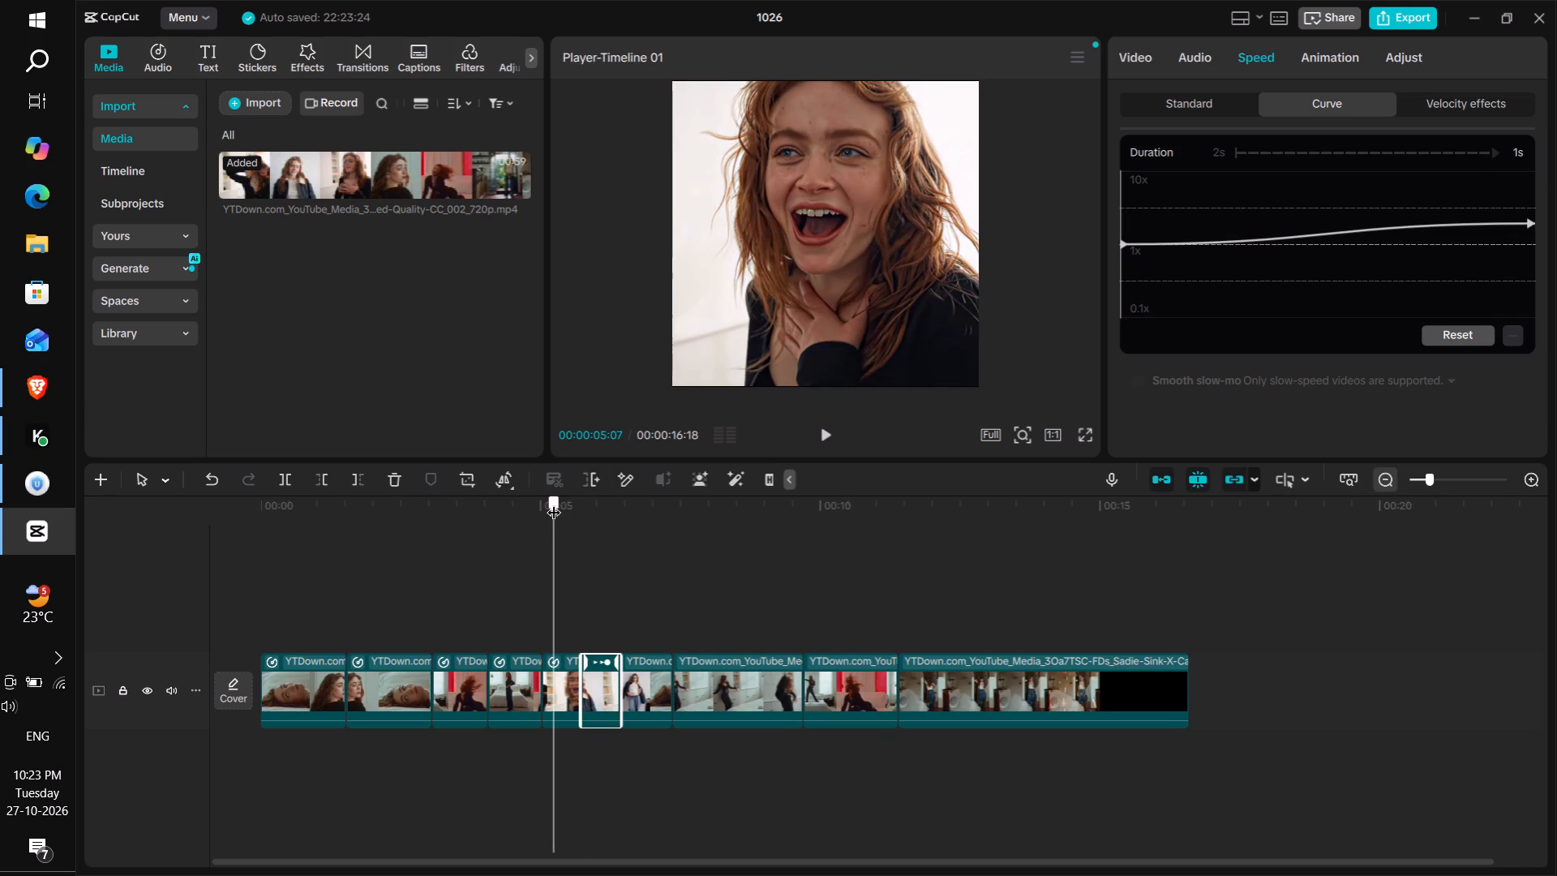
{"action": "key", "text": "space"}
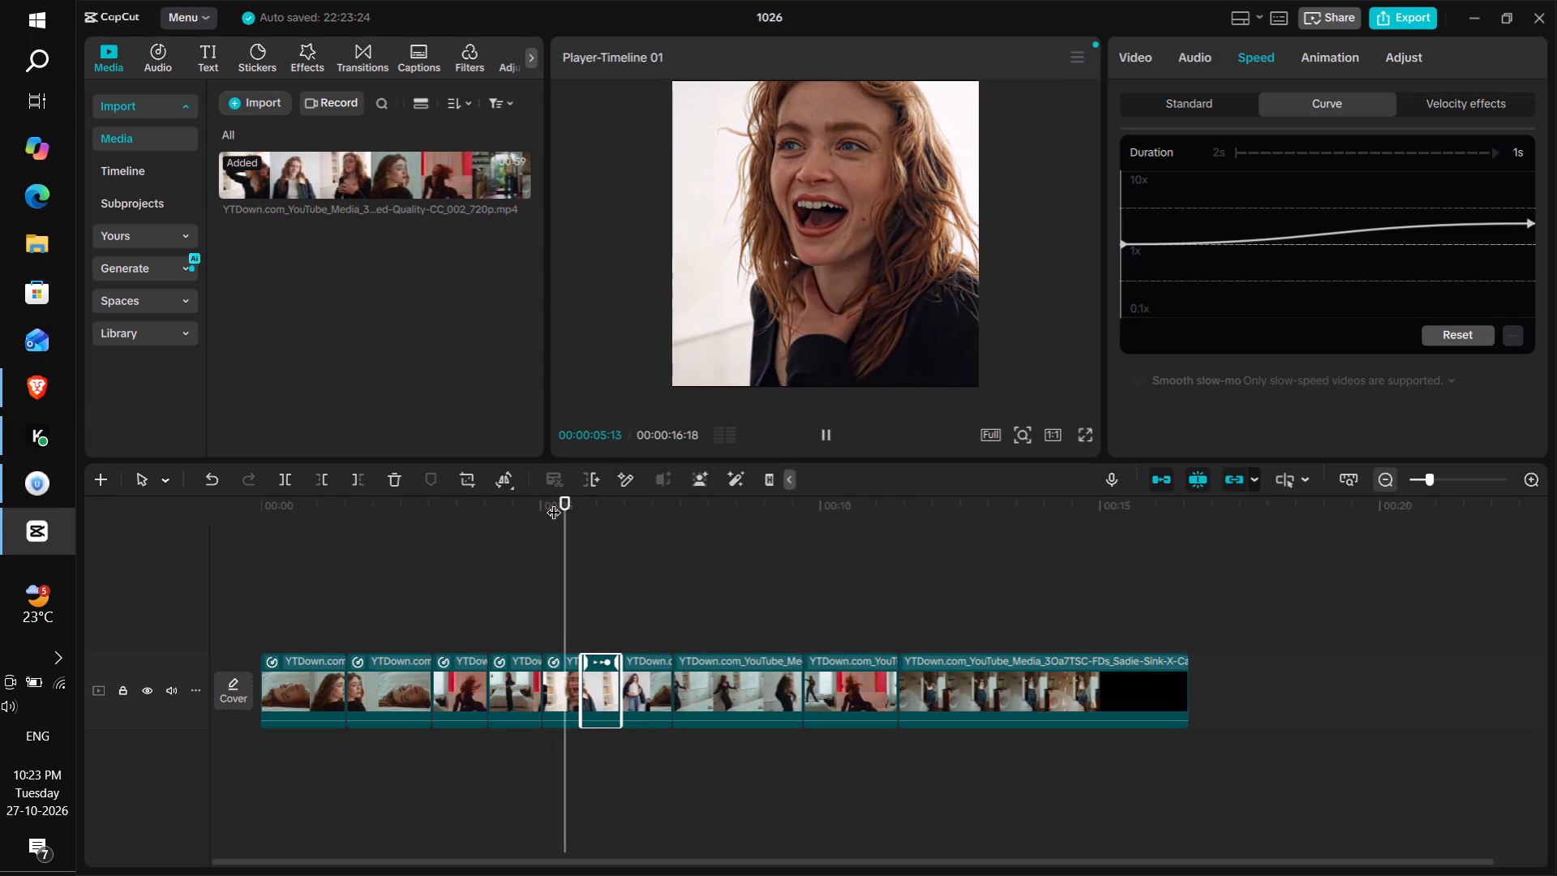
{"action": "key", "text": "space"}
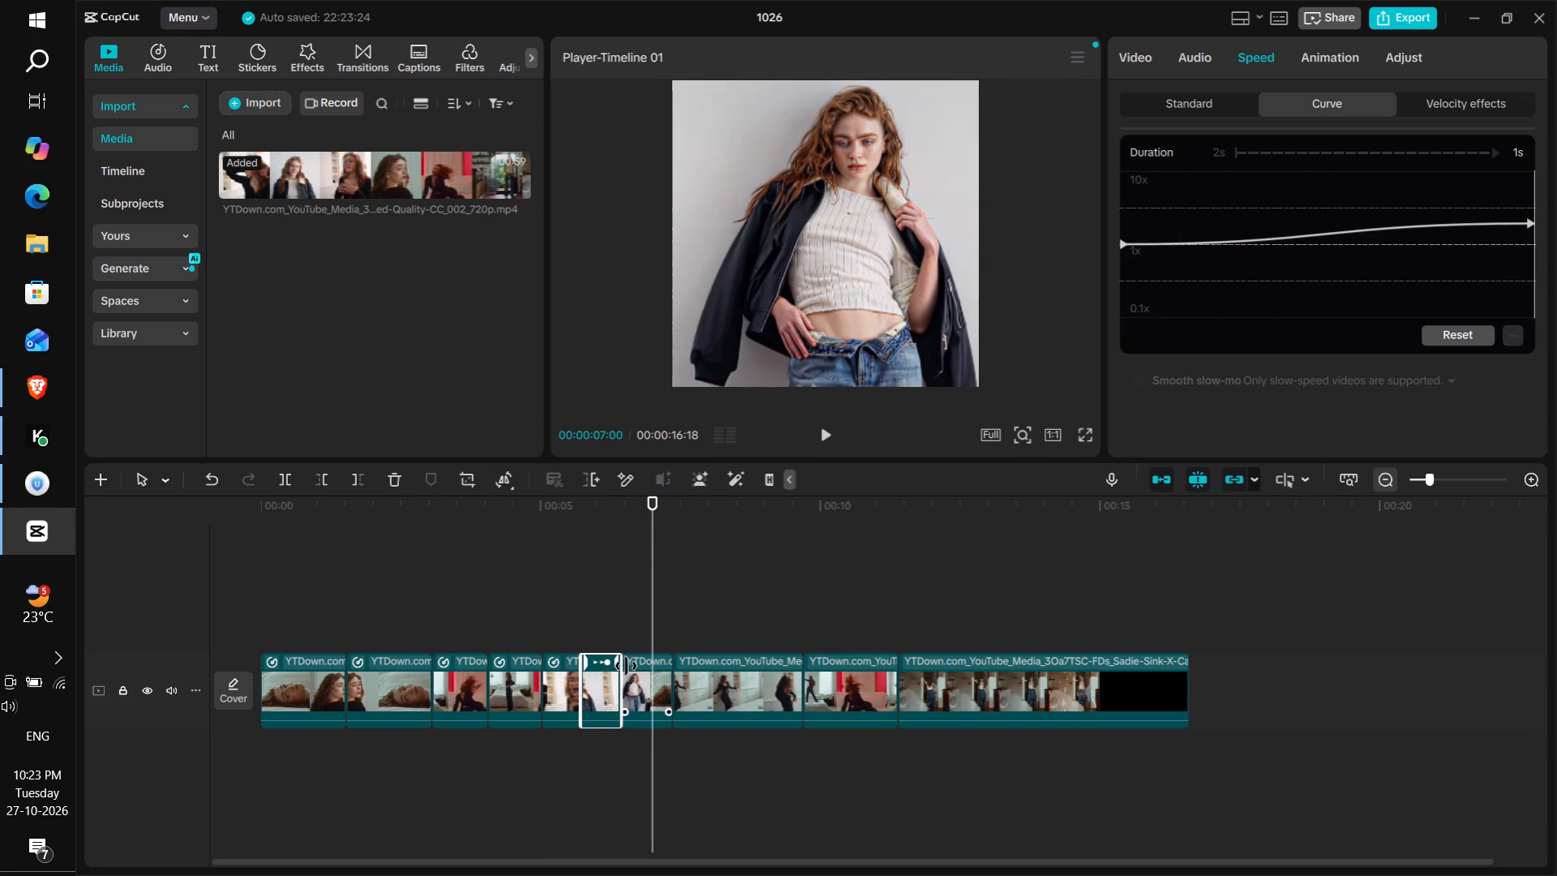
{"action": "left_click", "coordinate": [641, 683]}
{"action": "left_click_drag", "start_coordinate": [658, 493], "coordinate": [647, 496]}
{"action": "left_click_drag", "start_coordinate": [650, 504], "coordinate": [577, 524]}
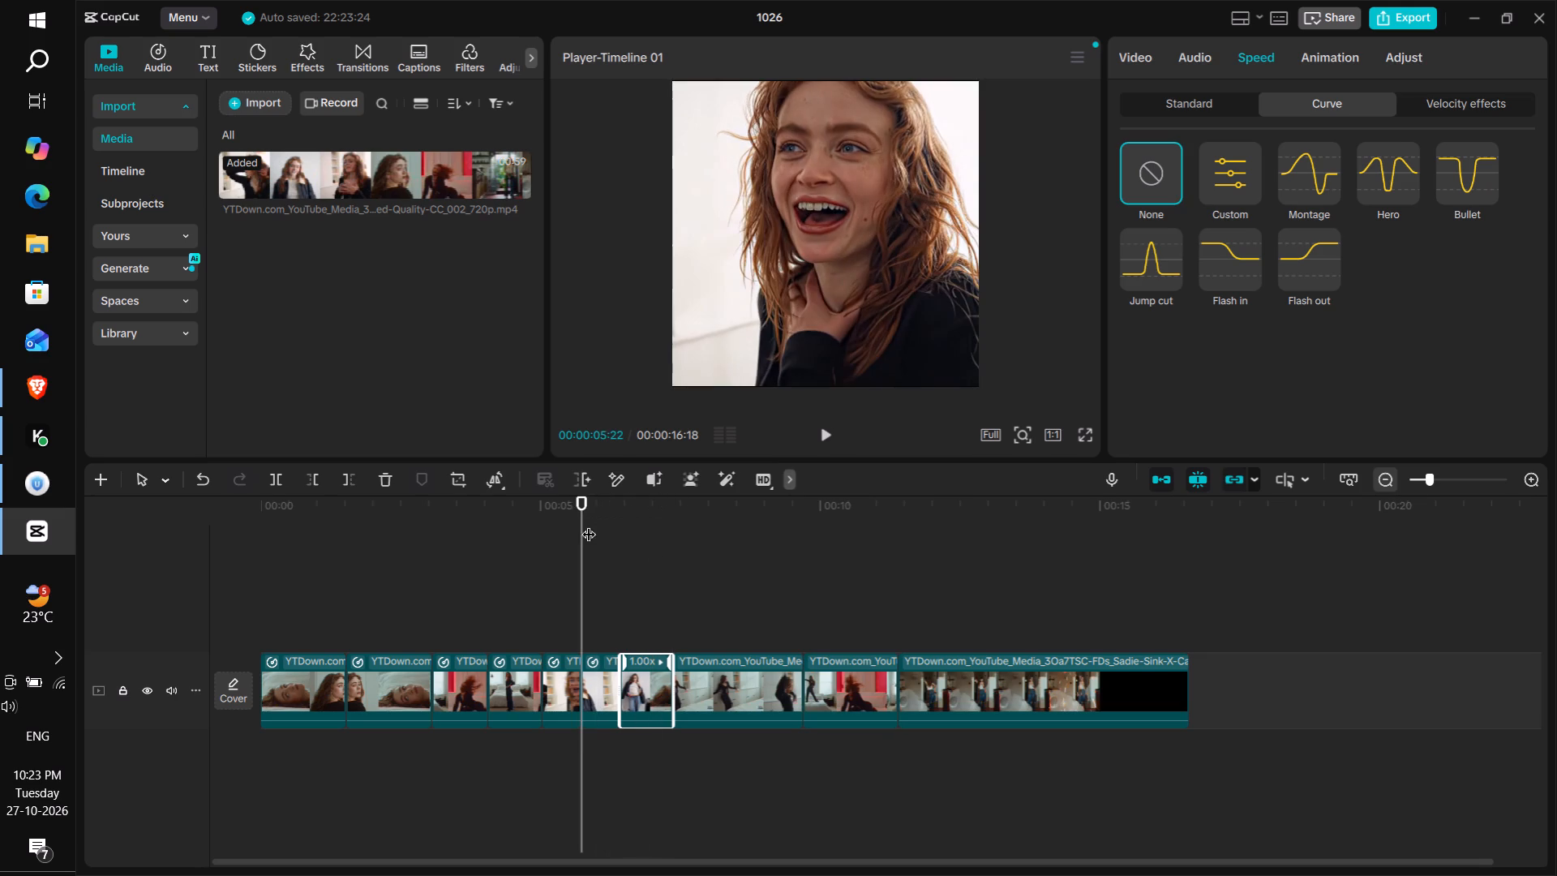
{"action": "key", "text": "space"}
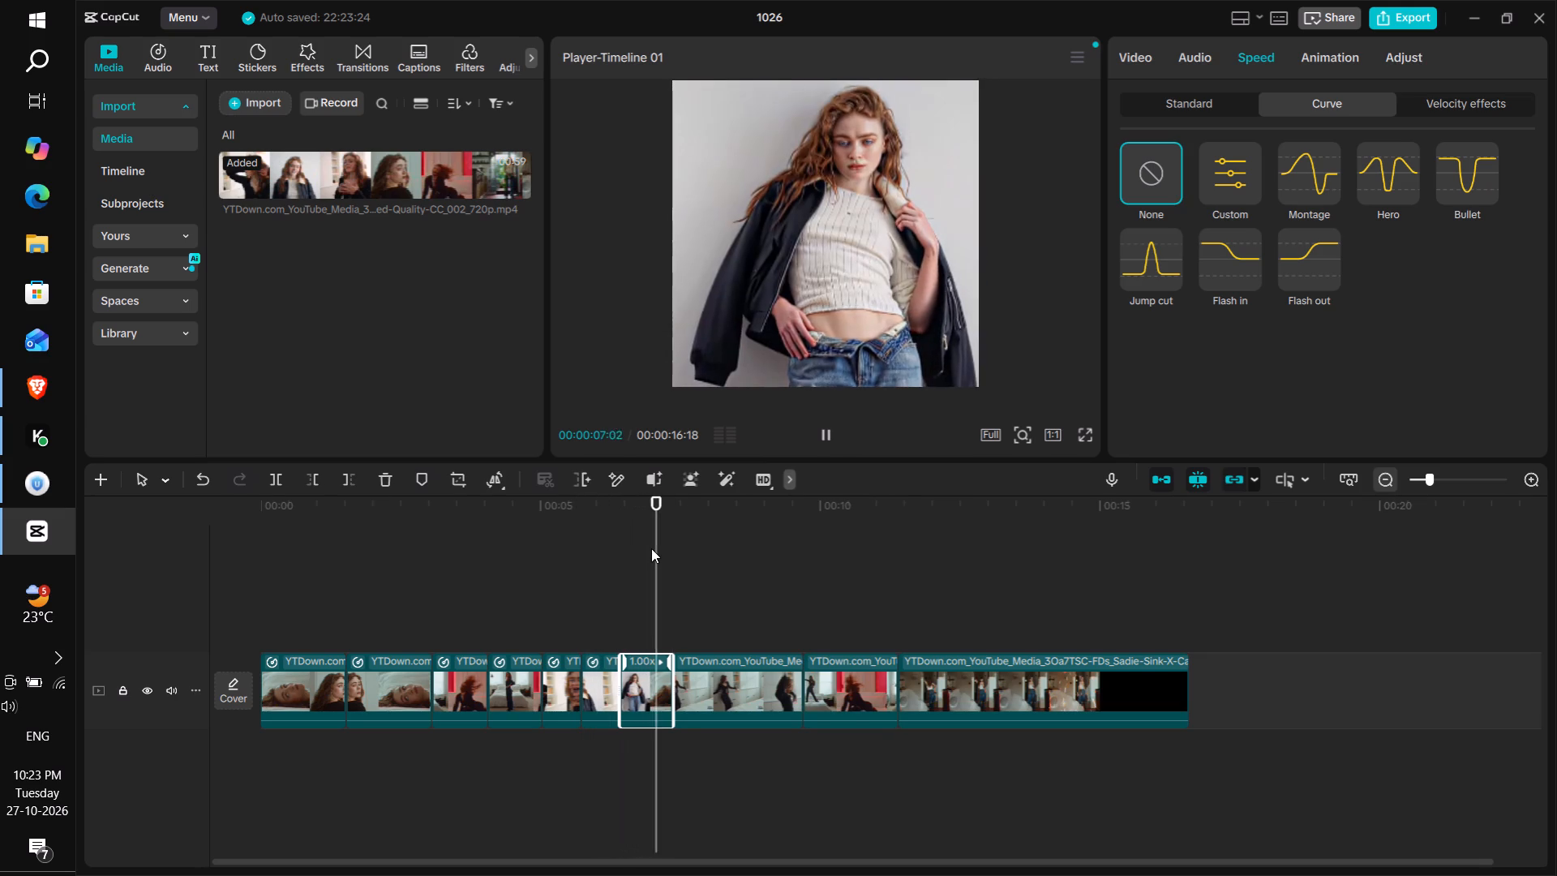
{"action": "key", "text": "space"}
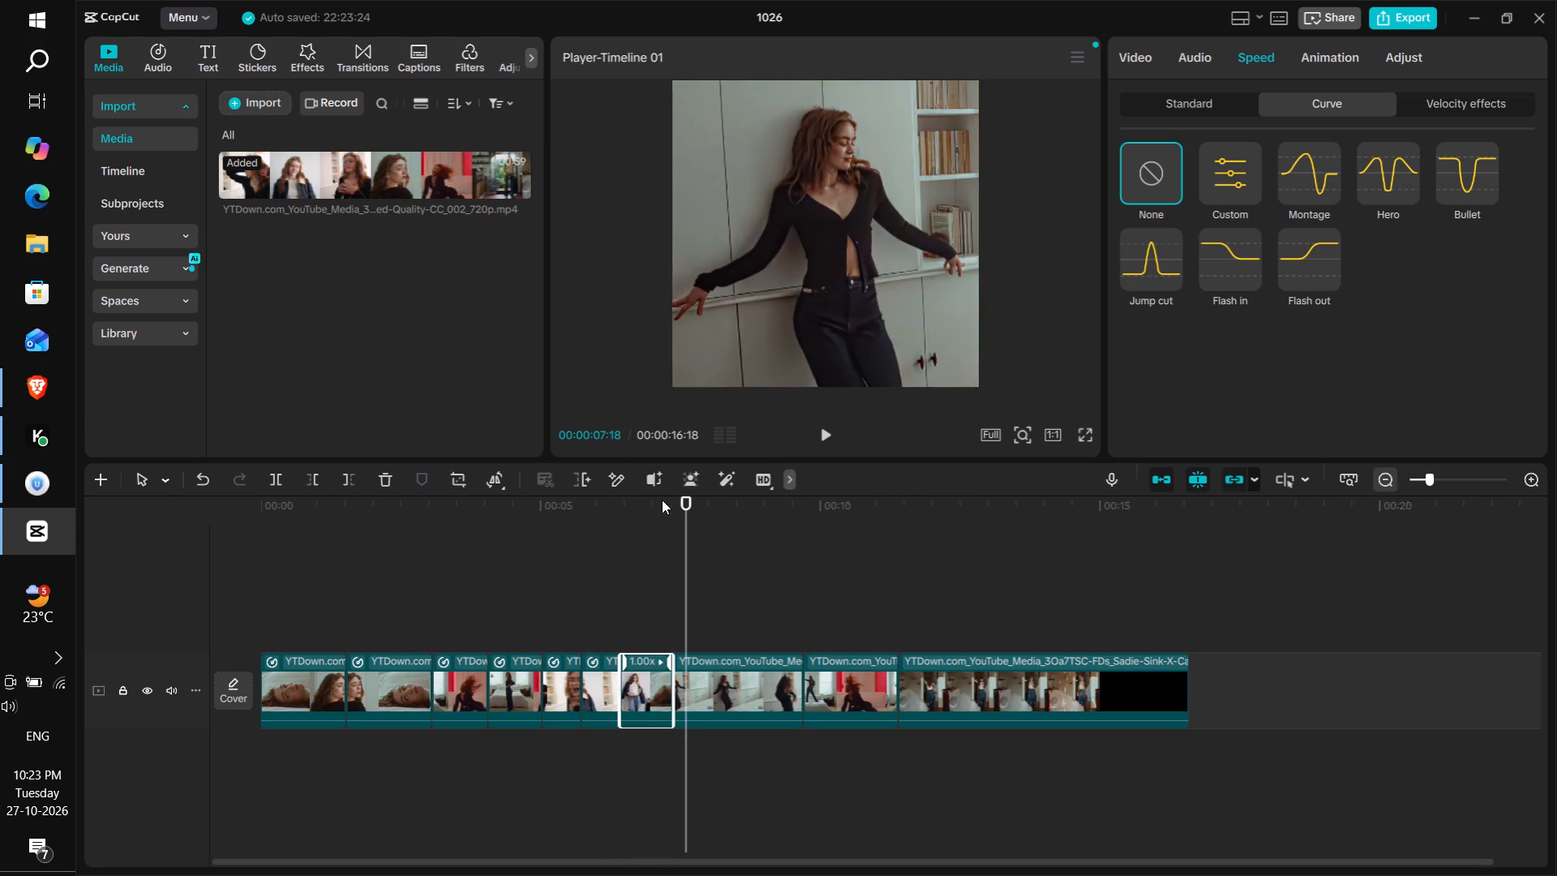
Give the seventh clip a custom speed curve with no middle points, falling from about 3.6x at its start to 1x.
{"action": "left_click_drag", "start_coordinate": [665, 505], "coordinate": [655, 509]}
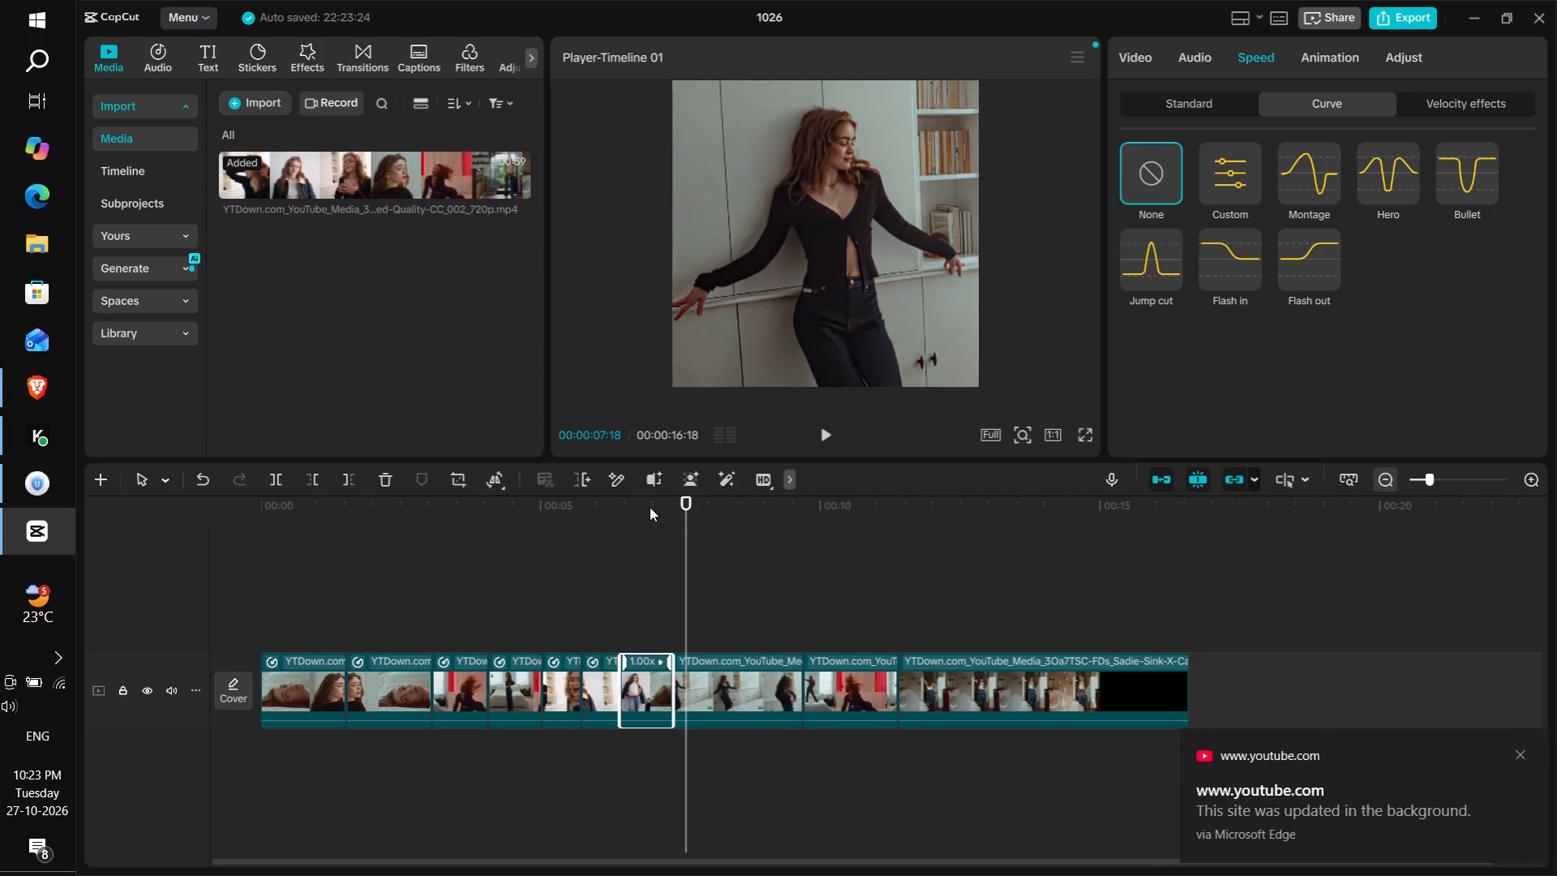
{"action": "left_click_drag", "start_coordinate": [650, 507], "coordinate": [646, 517]}
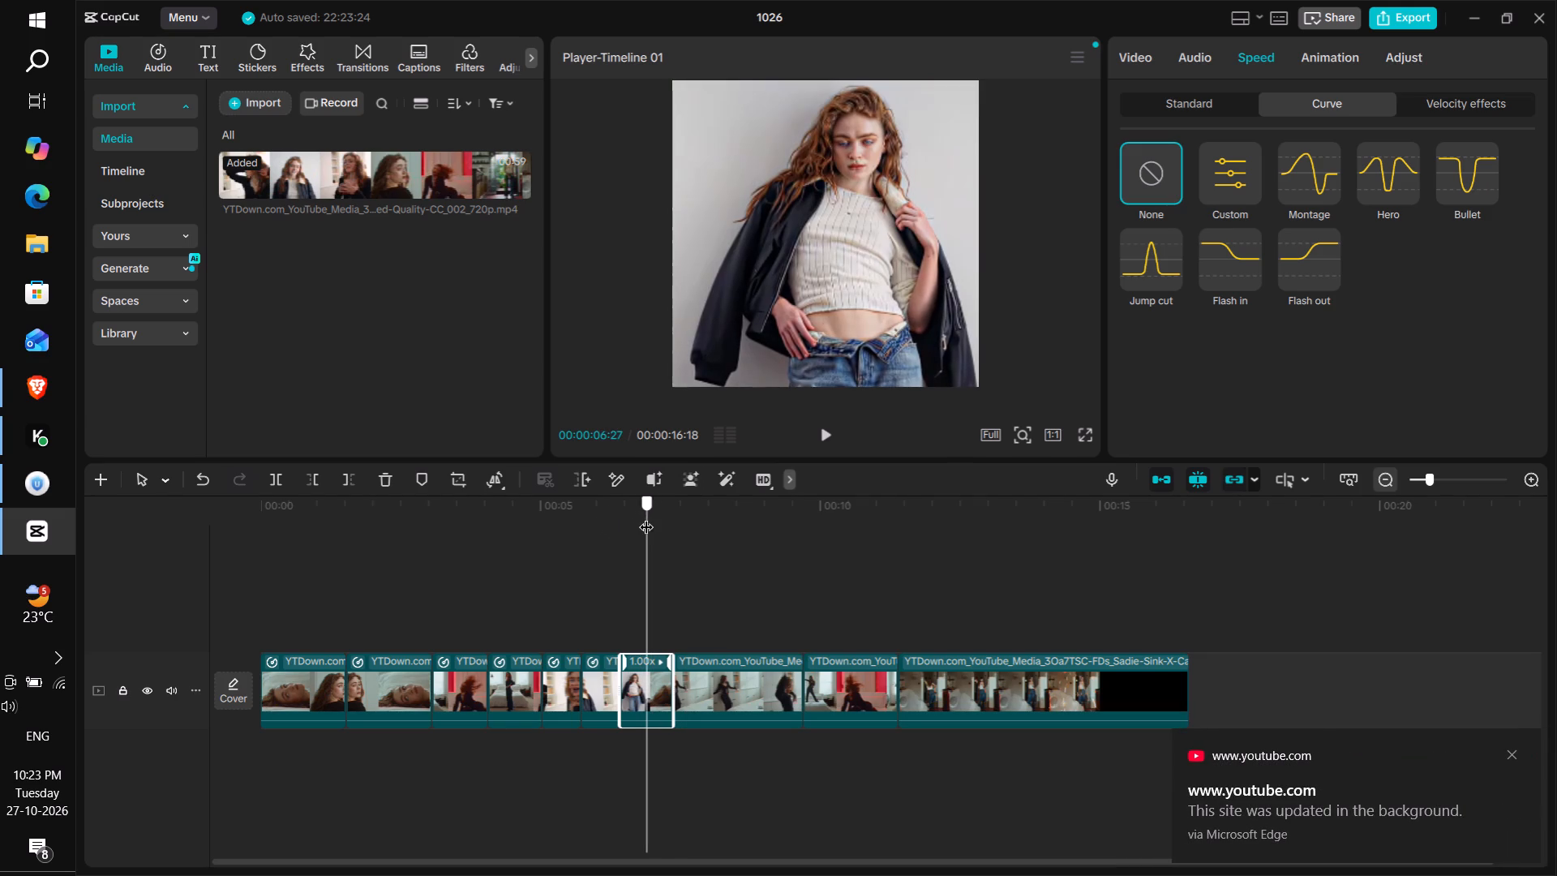
{"action": "left_click", "coordinate": [1507, 749]}
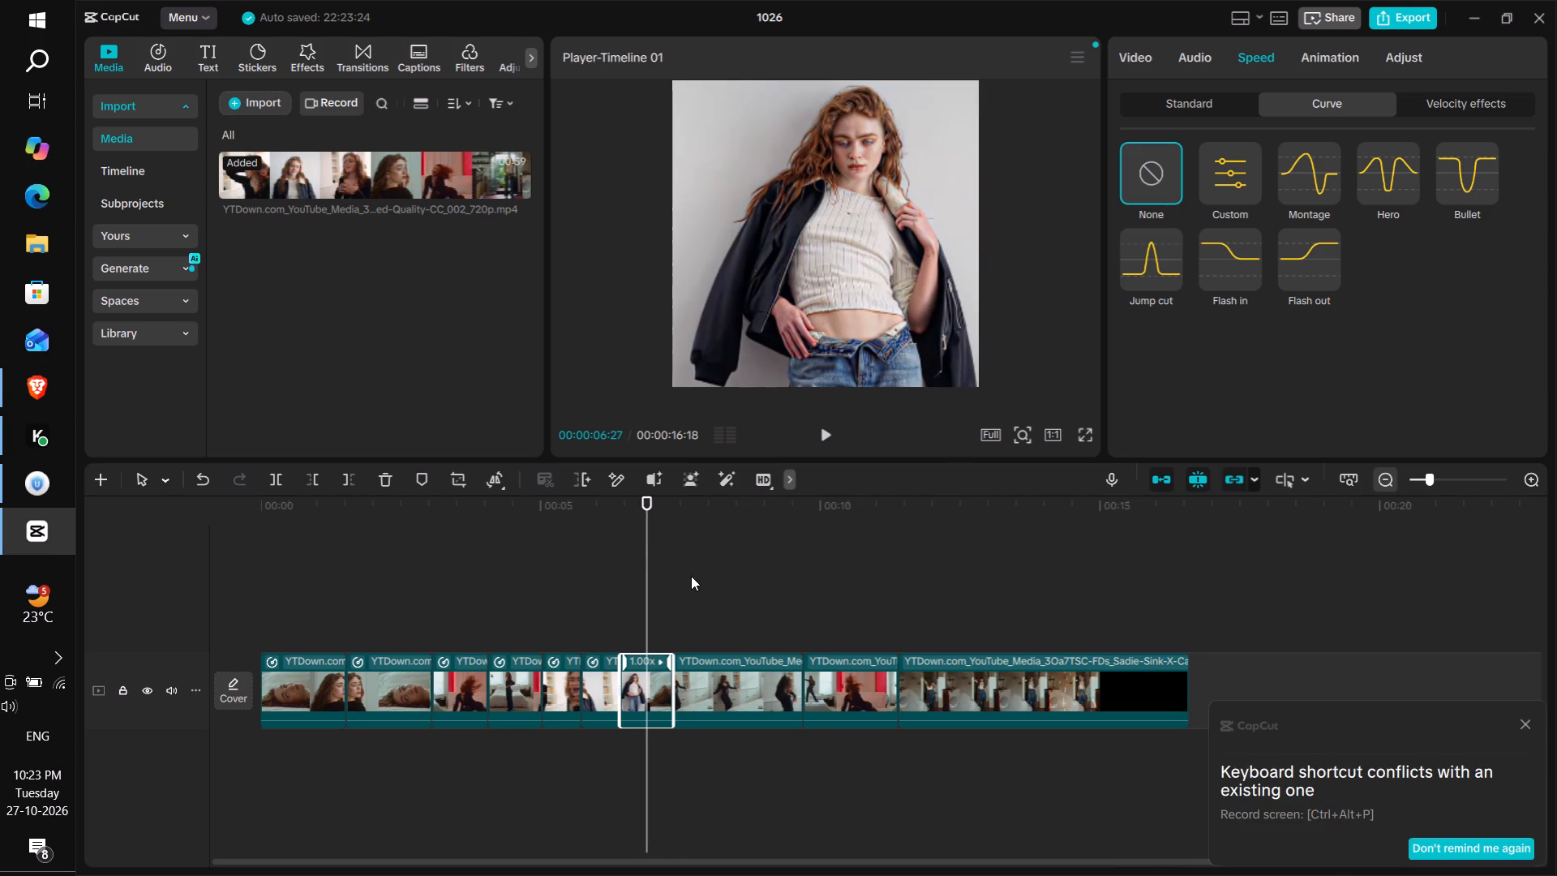
{"action": "left_click", "coordinate": [1522, 726]}
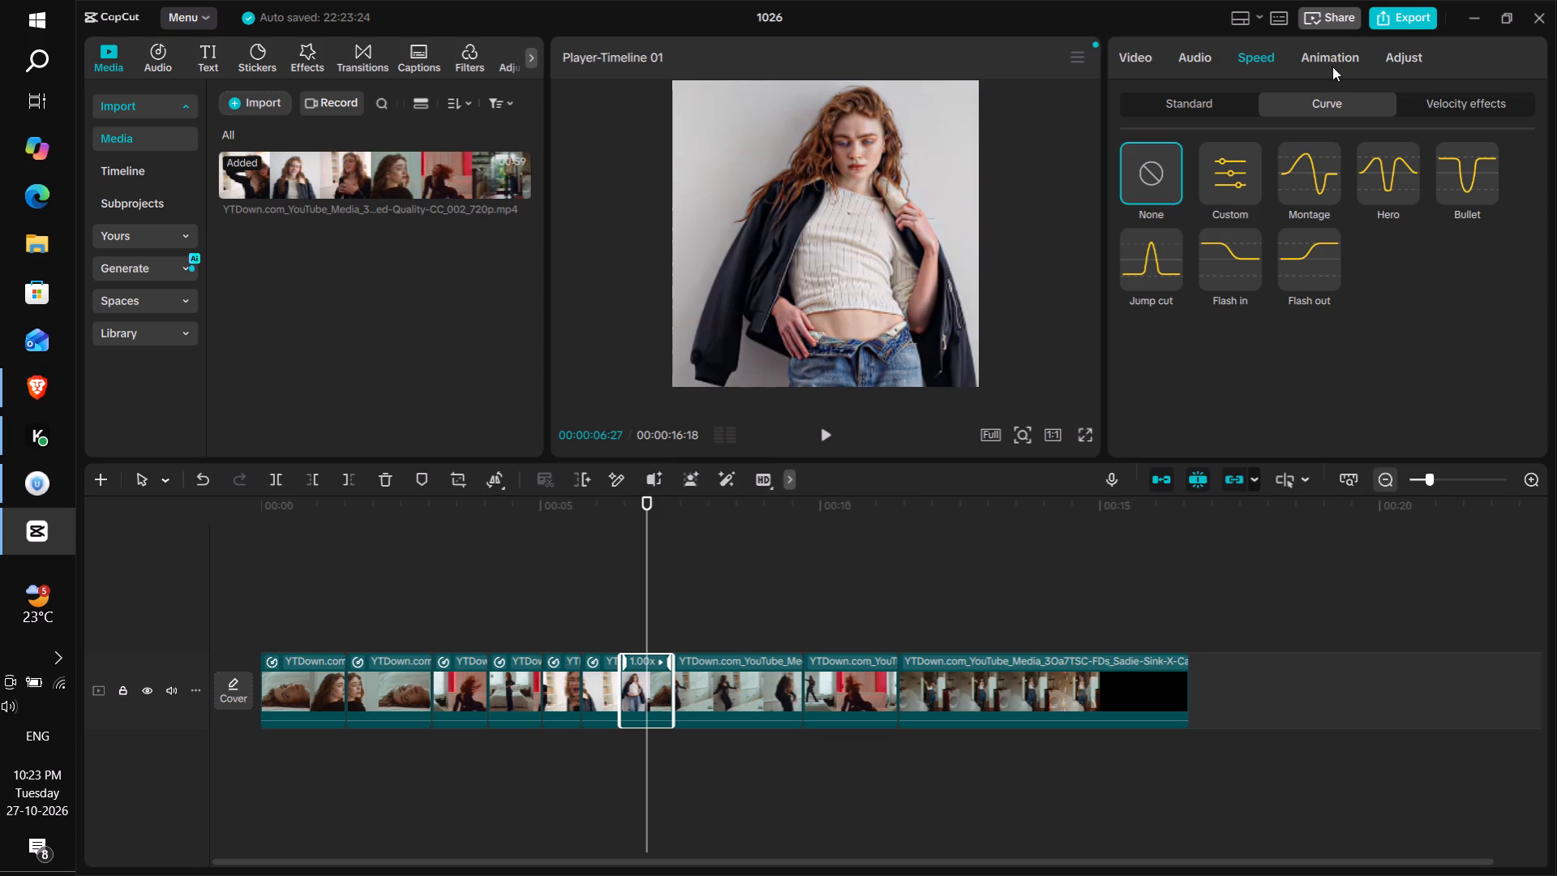
{"action": "left_click", "coordinate": [1233, 180]}
{"action": "scroll", "coordinate": [1398, 323], "scroll_direction": "down", "scroll_amount": 2}
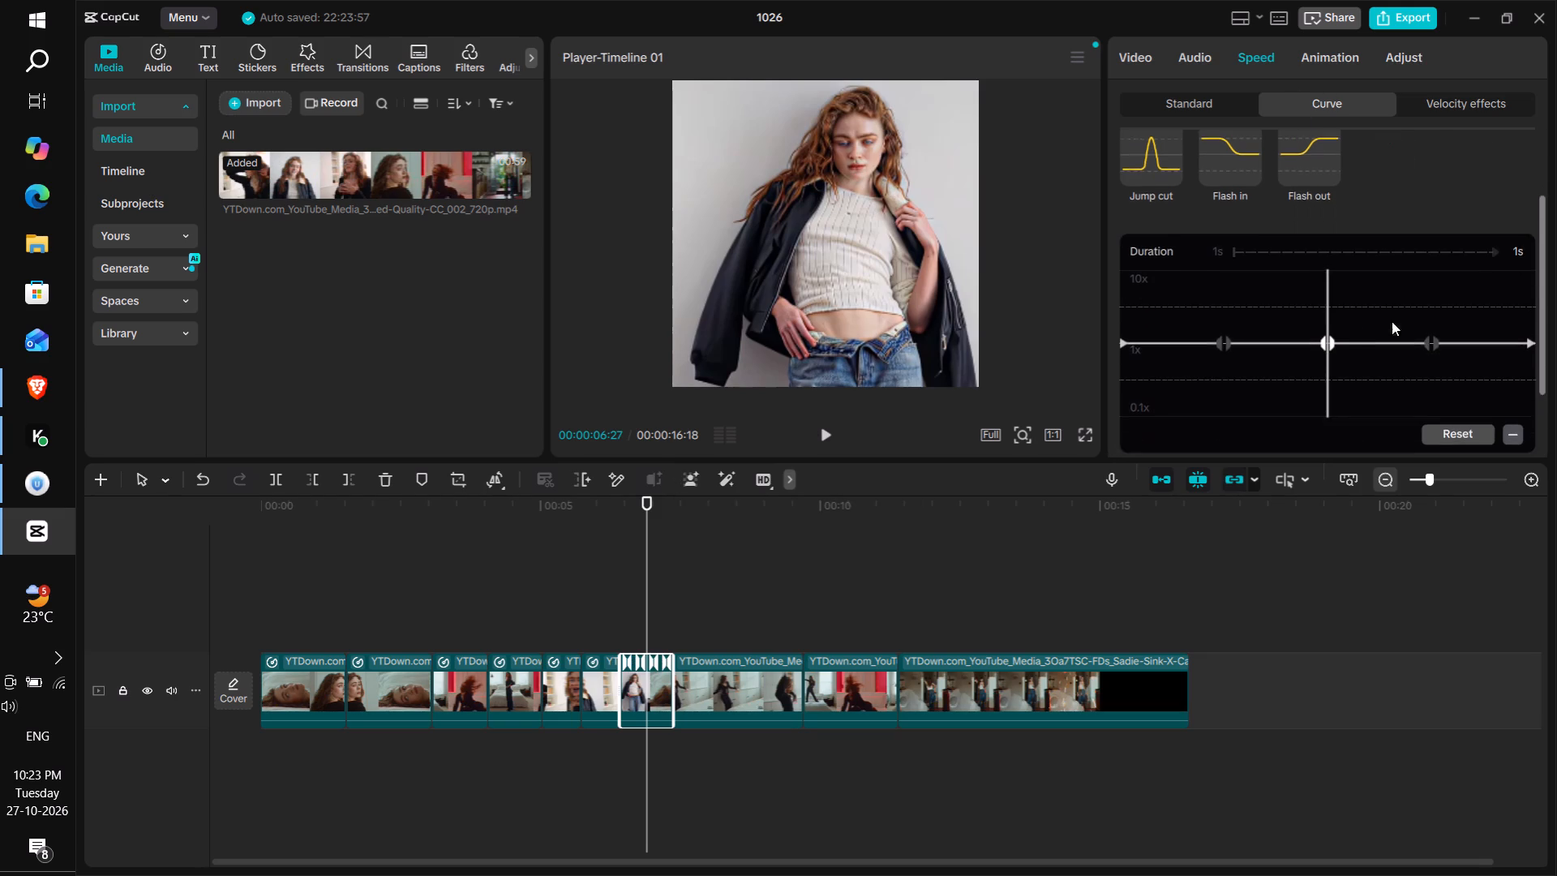
{"action": "left_click", "coordinate": [1223, 336]}
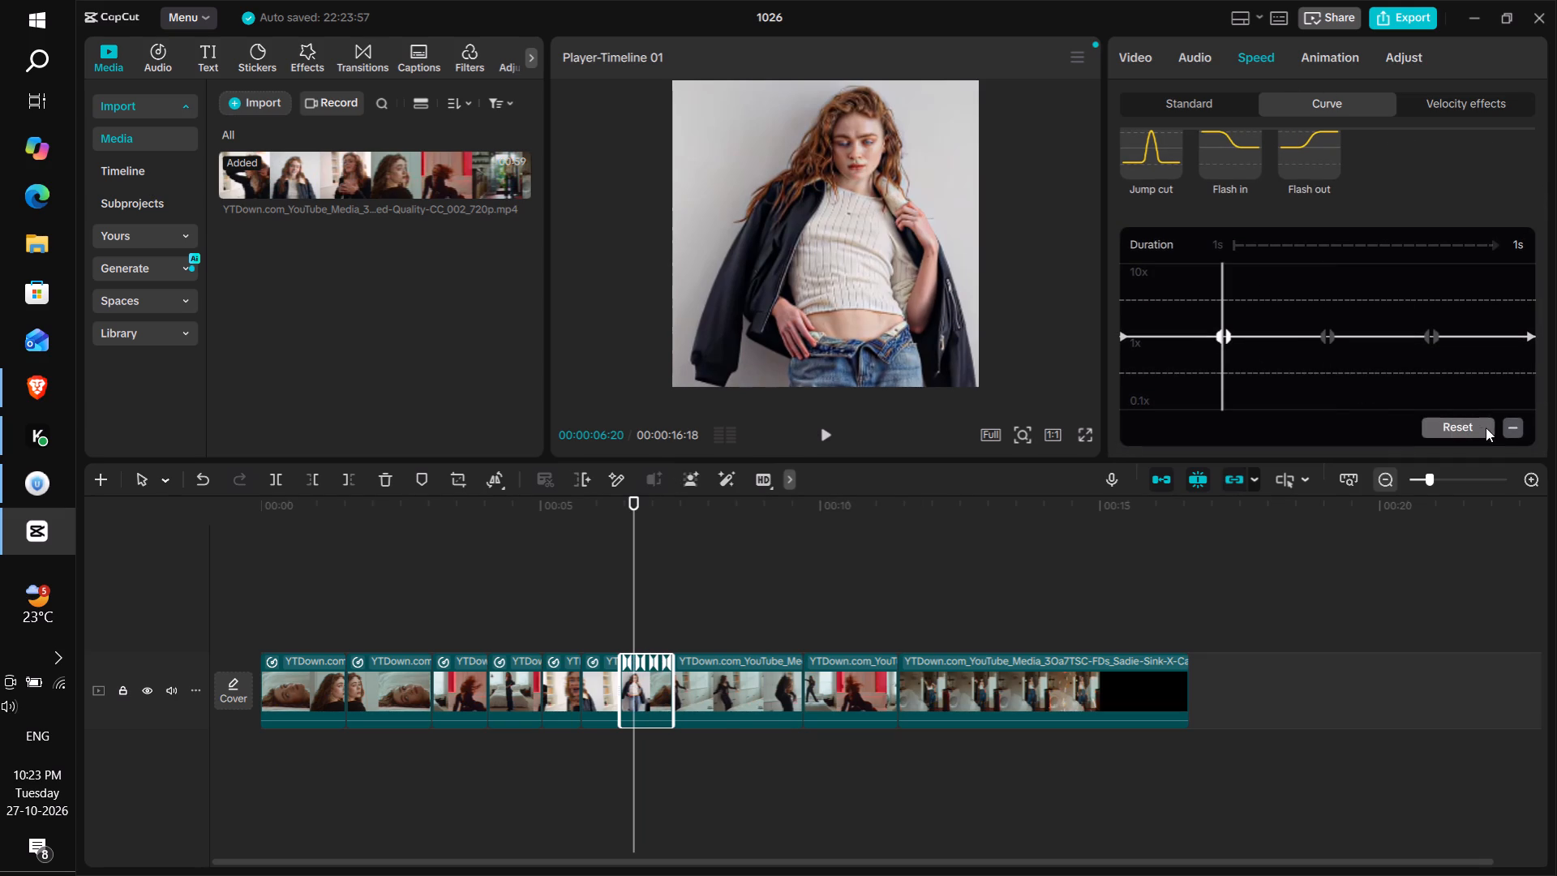
{"action": "left_click", "coordinate": [1504, 423]}
{"action": "left_click", "coordinate": [1332, 331]}
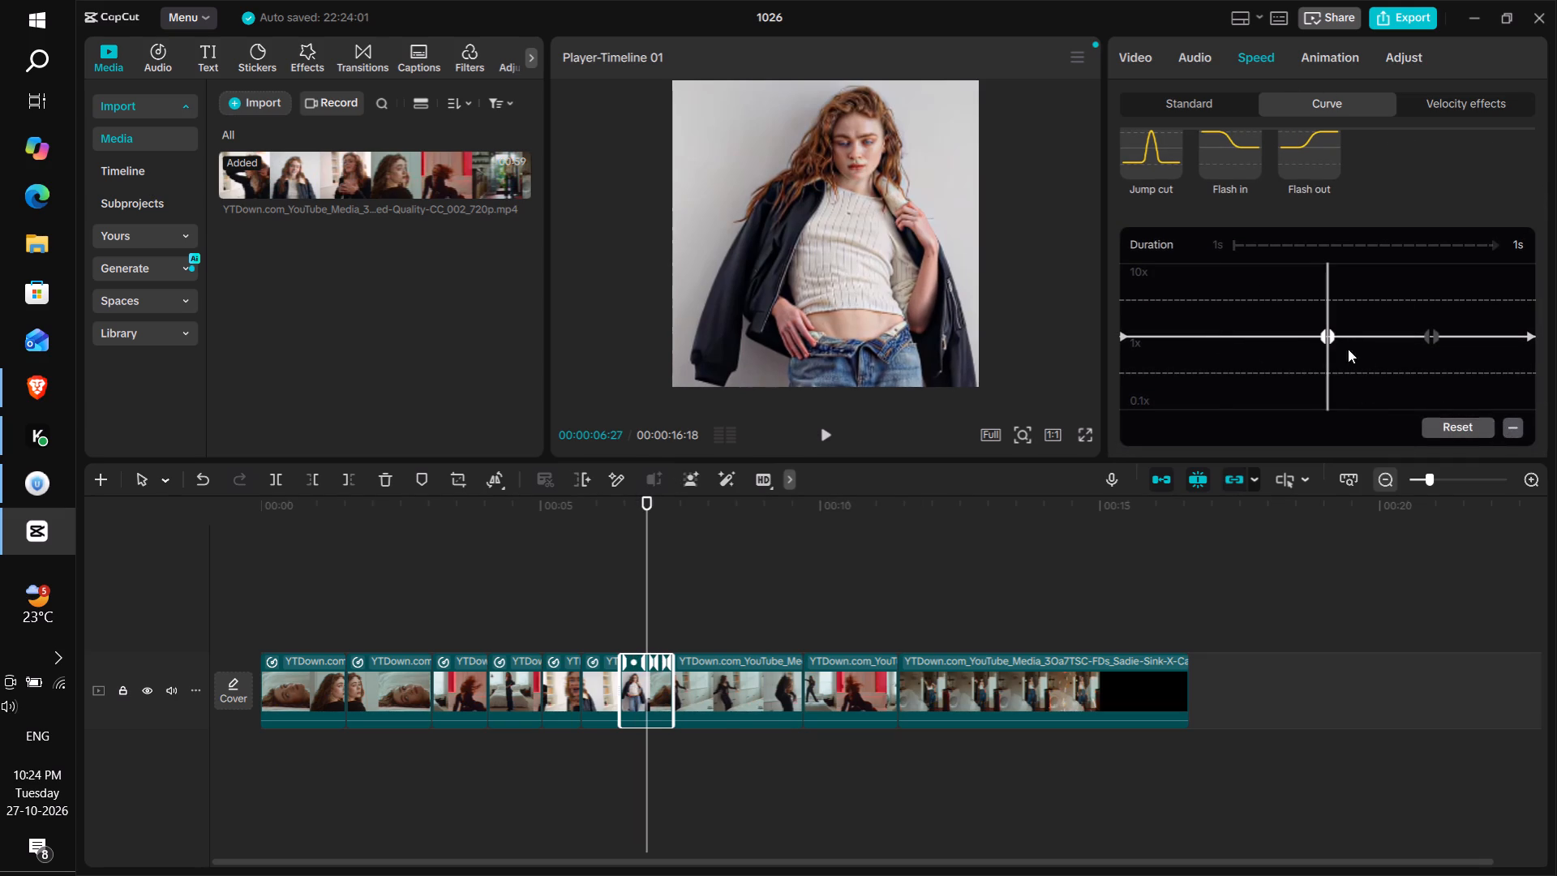
{"action": "left_click", "coordinate": [1505, 426]}
{"action": "left_click", "coordinate": [1435, 341]}
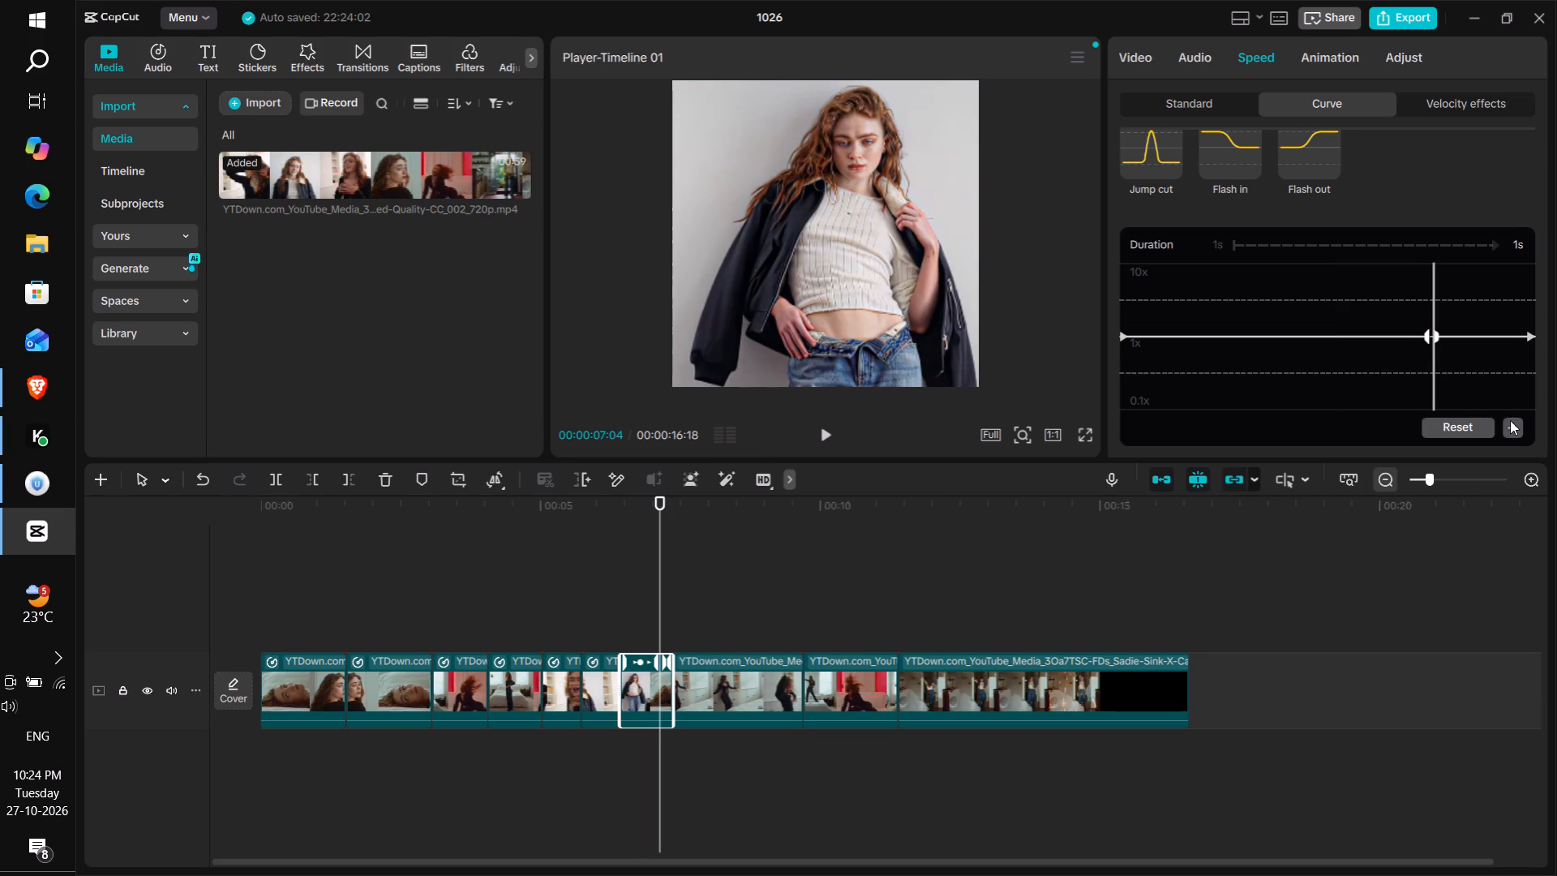
{"action": "left_click", "coordinate": [1512, 426]}
{"action": "left_click_drag", "start_coordinate": [1123, 337], "coordinate": [1123, 320]}
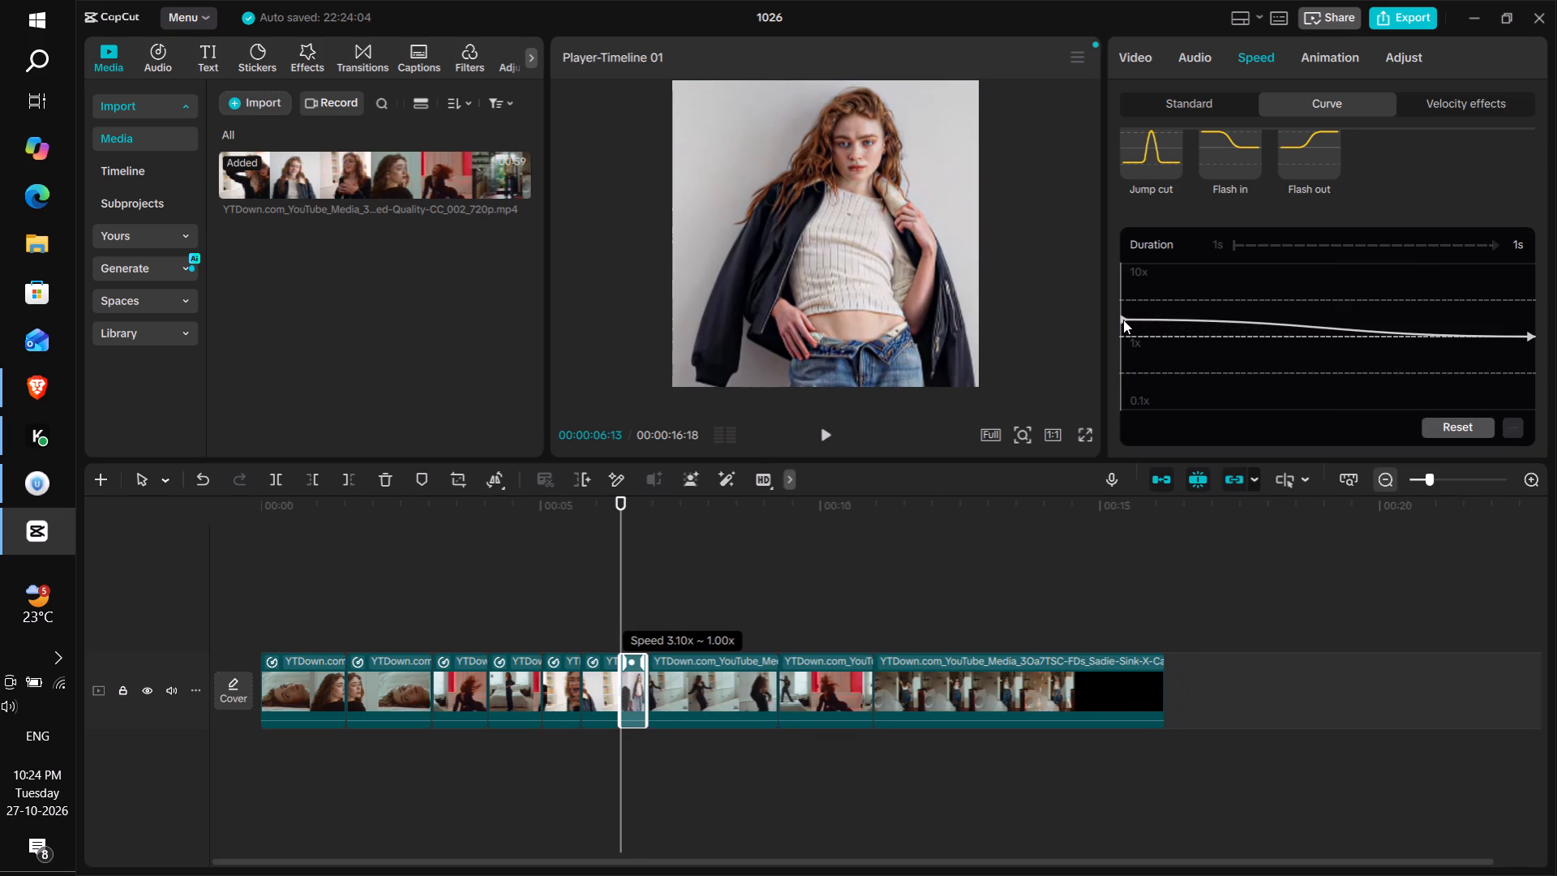
{"action": "left_click_drag", "start_coordinate": [1123, 320], "coordinate": [1127, 318]}
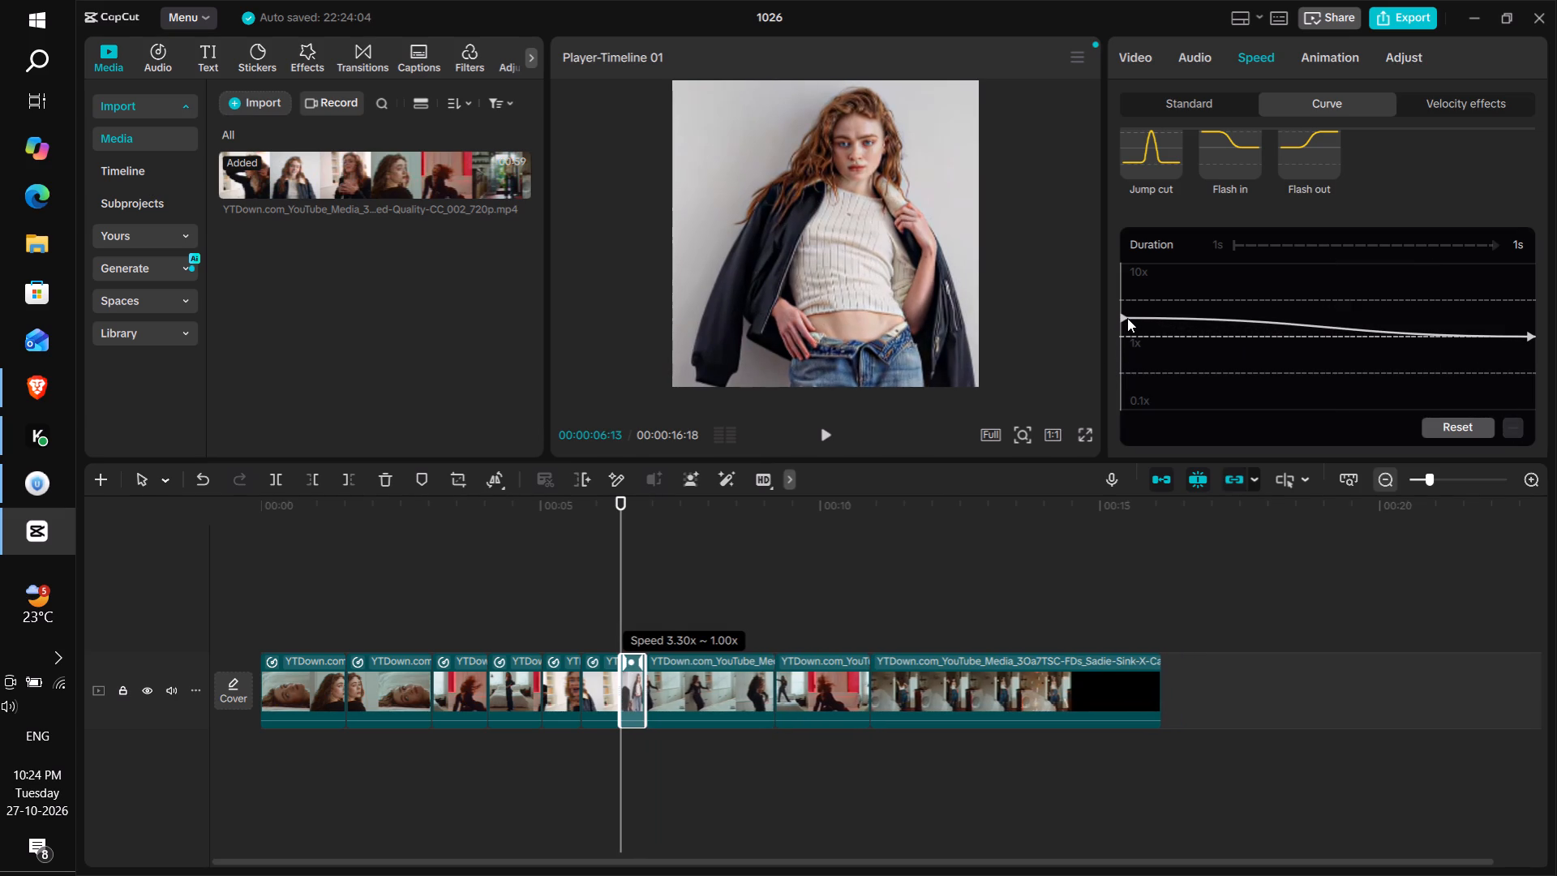
{"action": "left_click_drag", "start_coordinate": [1127, 318], "coordinate": [1127, 316]}
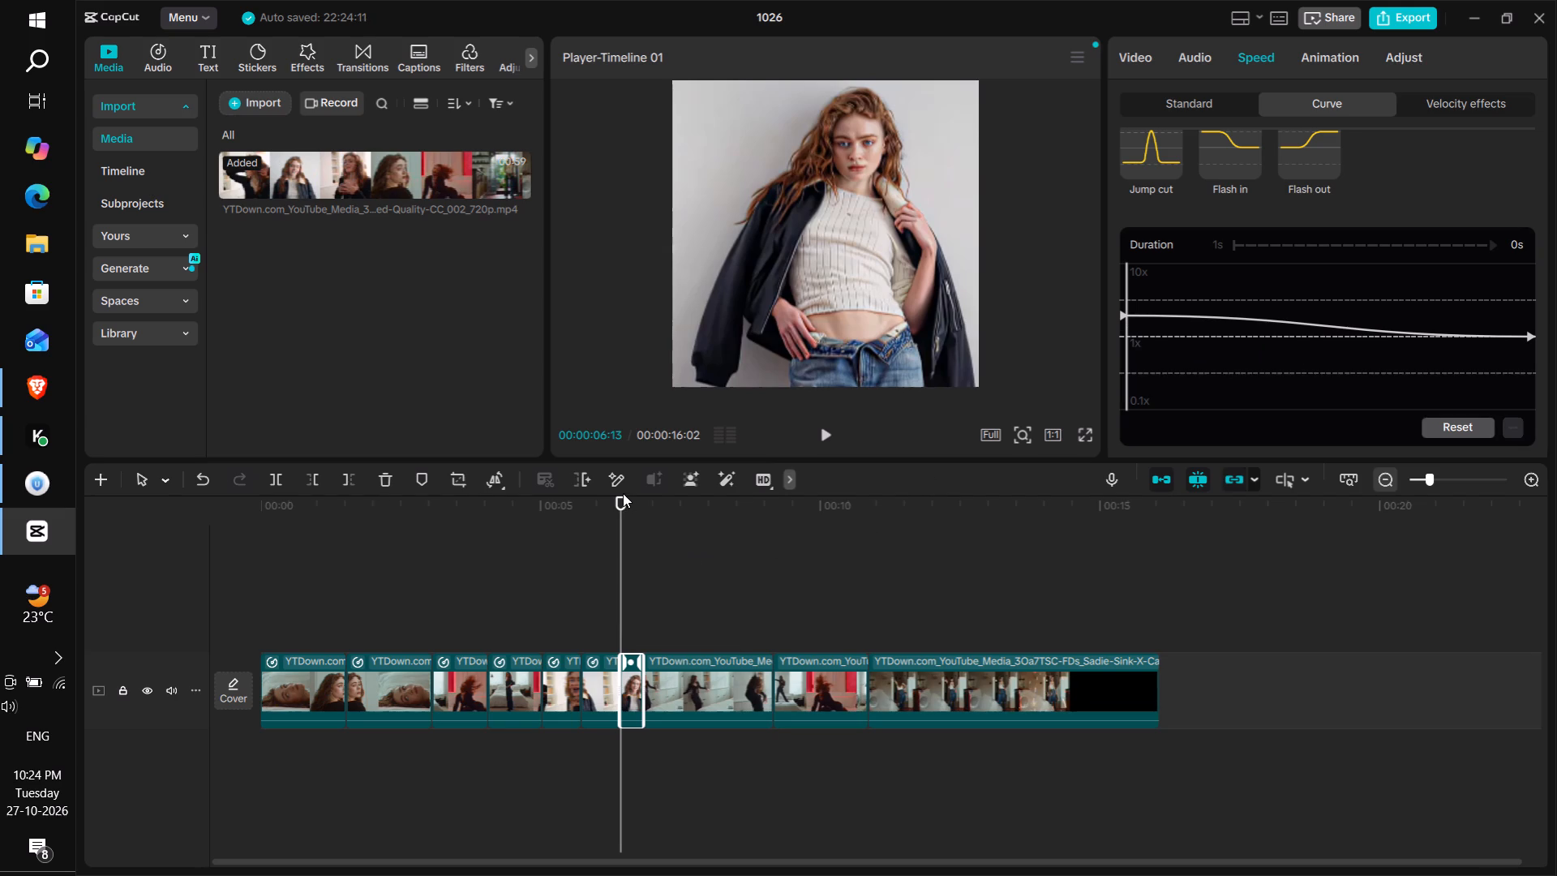
Duplicate the seventh clip and place the copy directly after it on the main track.
{"action": "left_click_drag", "start_coordinate": [620, 500], "coordinate": [631, 495]}
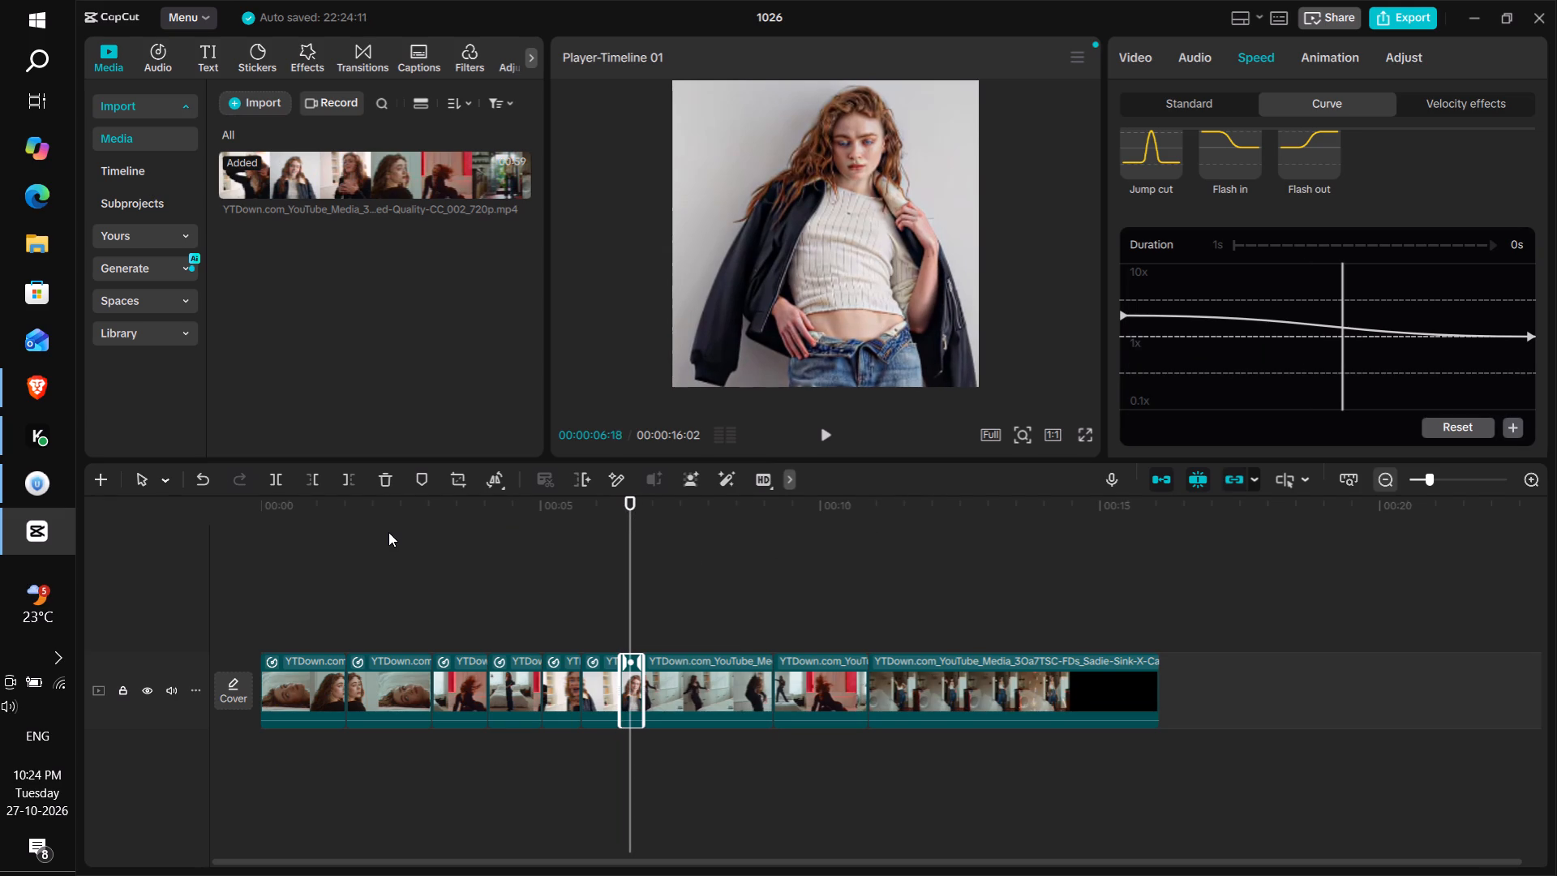
{"action": "key", "text": "ctrl+c"}
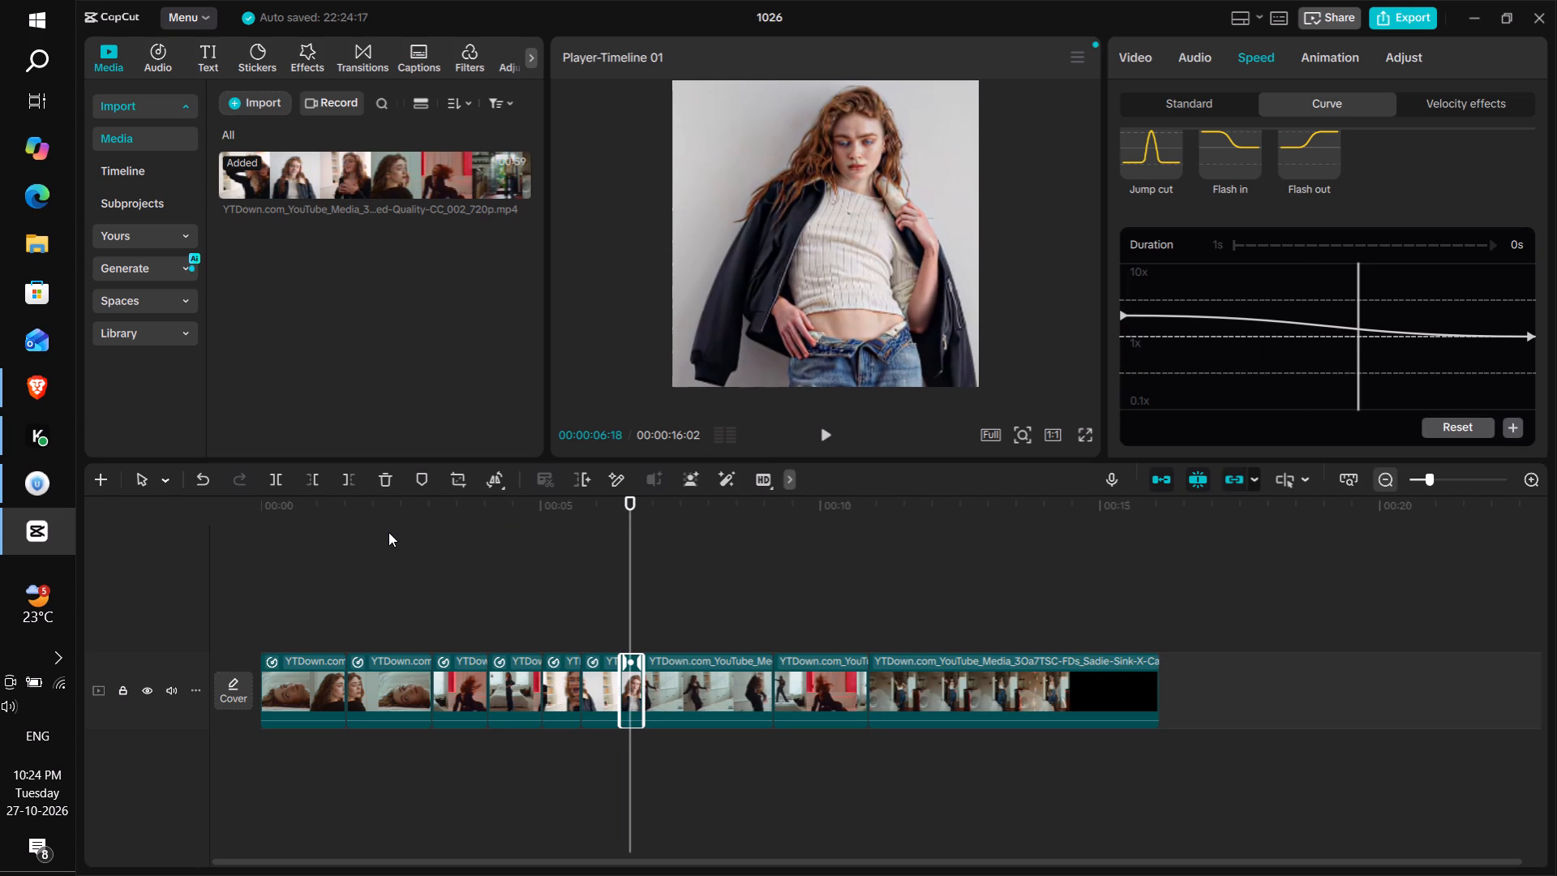
{"action": "key", "text": "ctrl+v"}
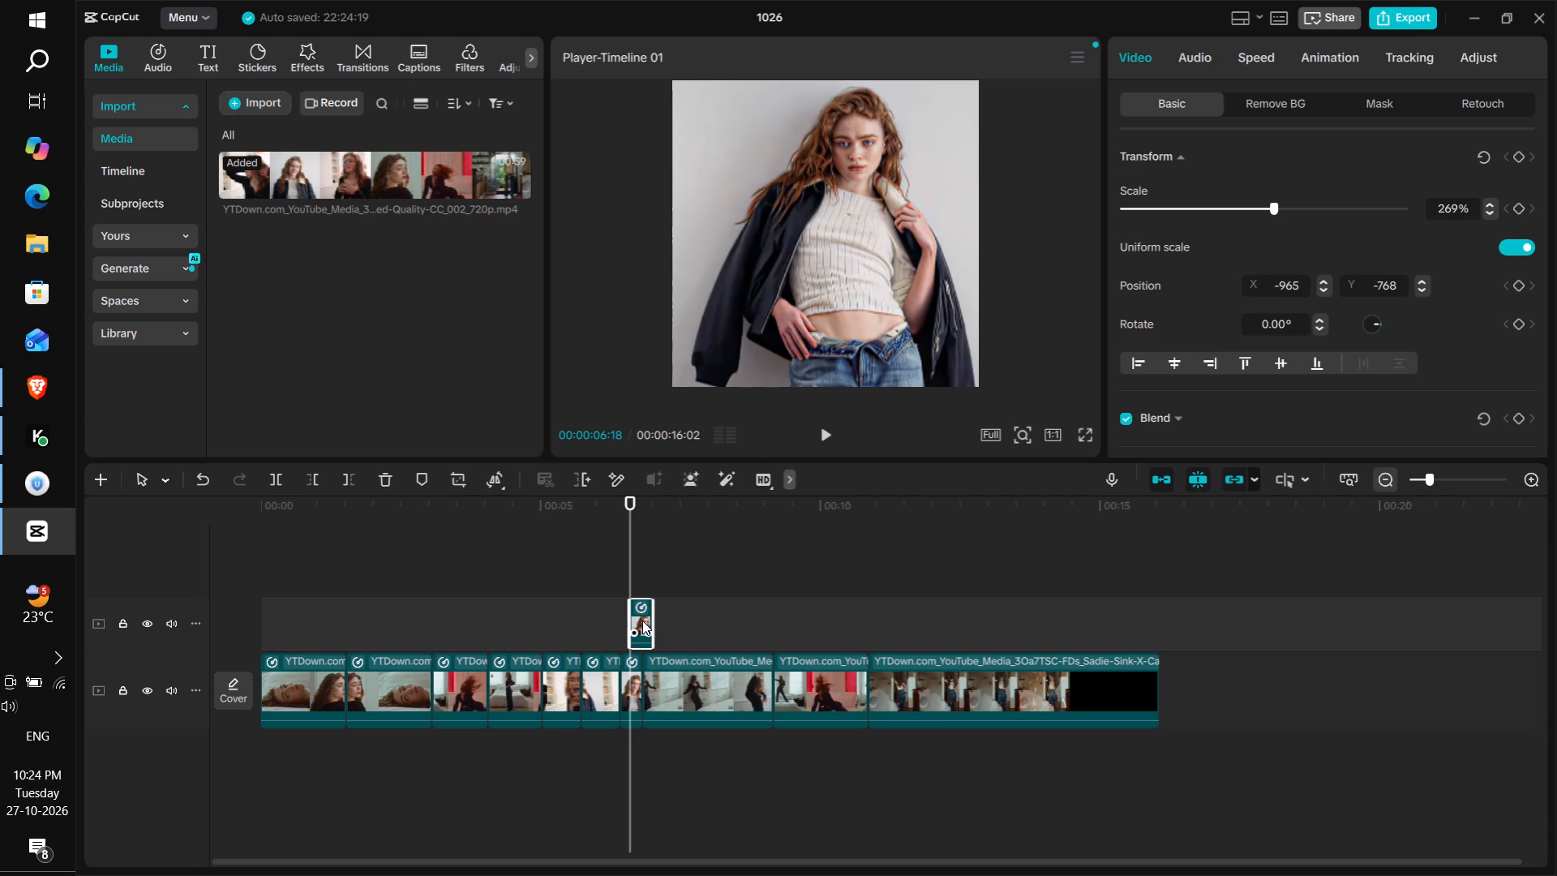
{"action": "left_click_drag", "start_coordinate": [641, 616], "coordinate": [662, 680]}
Reshape the copy's speed curve so it starts at about 1x and ends at about 3.6x.
{"action": "left_click_drag", "start_coordinate": [635, 501], "coordinate": [645, 500]}
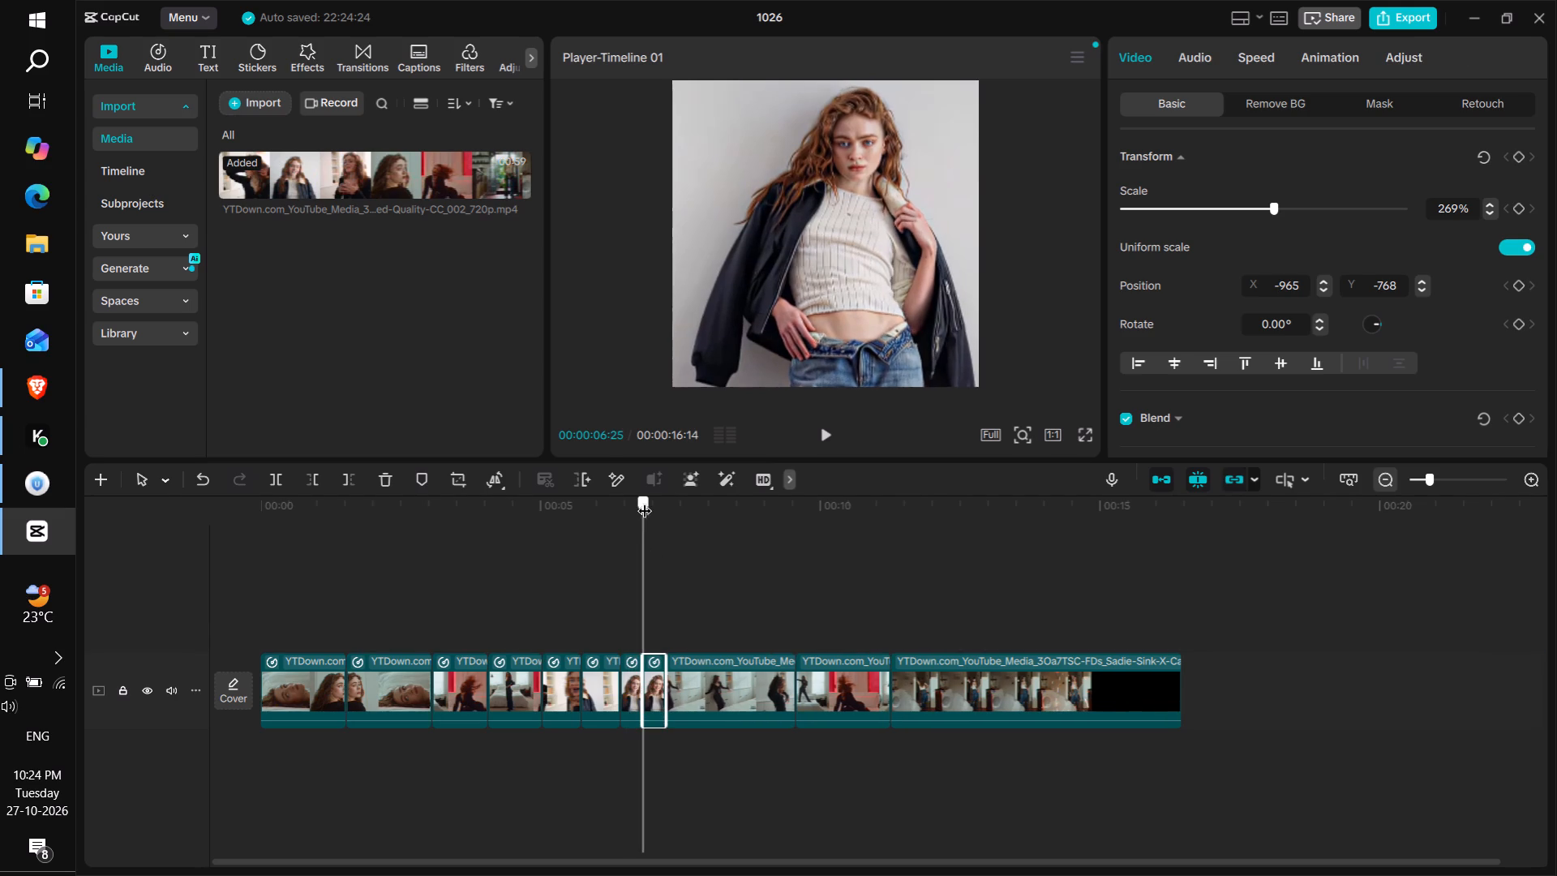
{"action": "left_click_drag", "start_coordinate": [645, 500], "coordinate": [650, 498]}
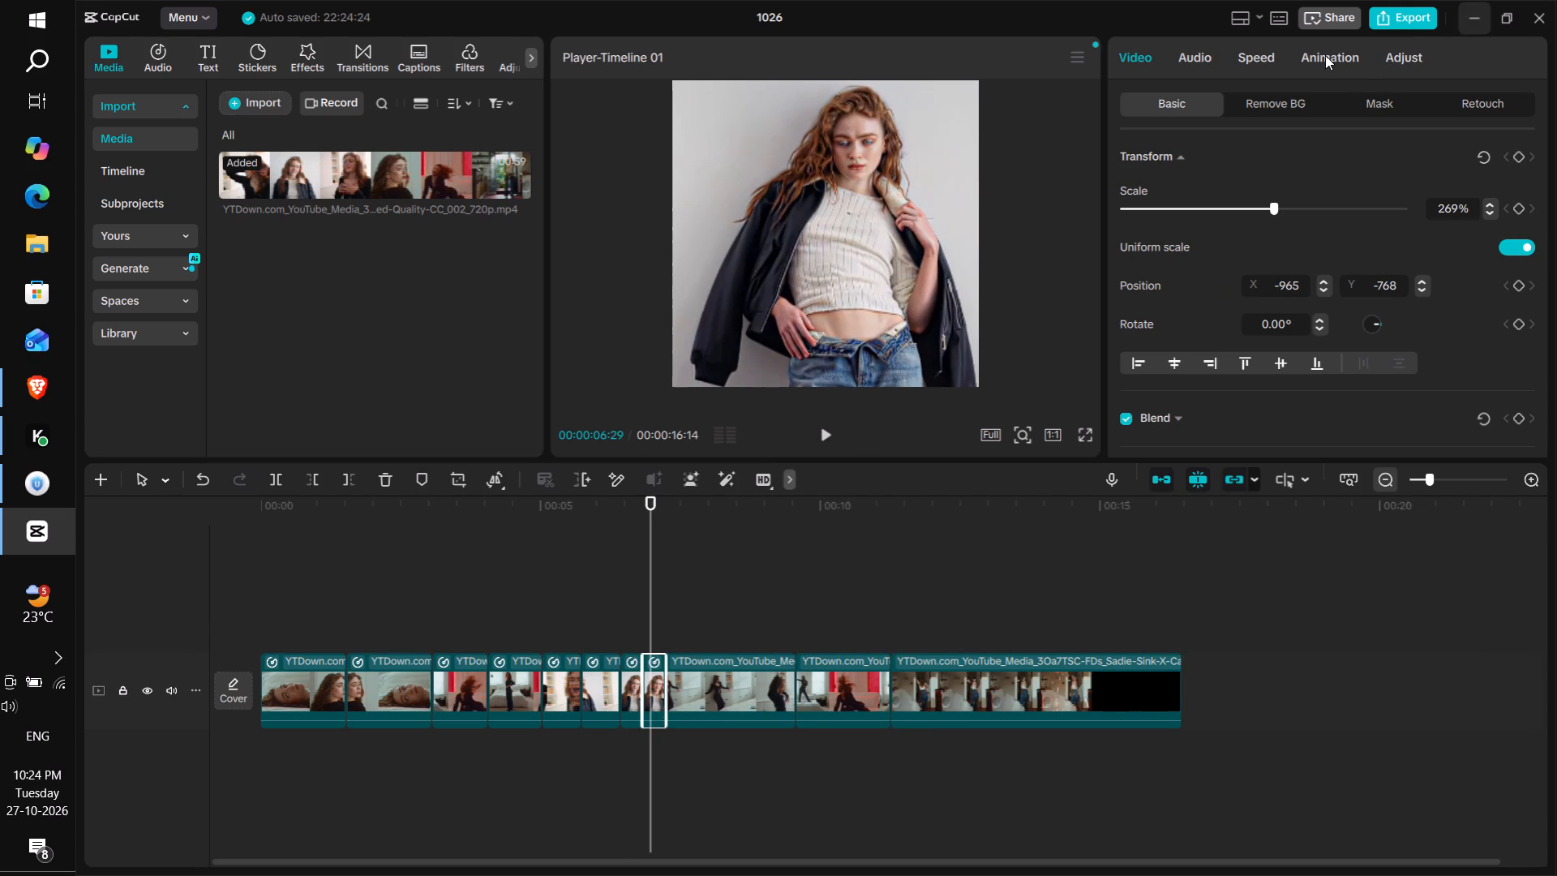
{"action": "left_click", "coordinate": [1251, 54]}
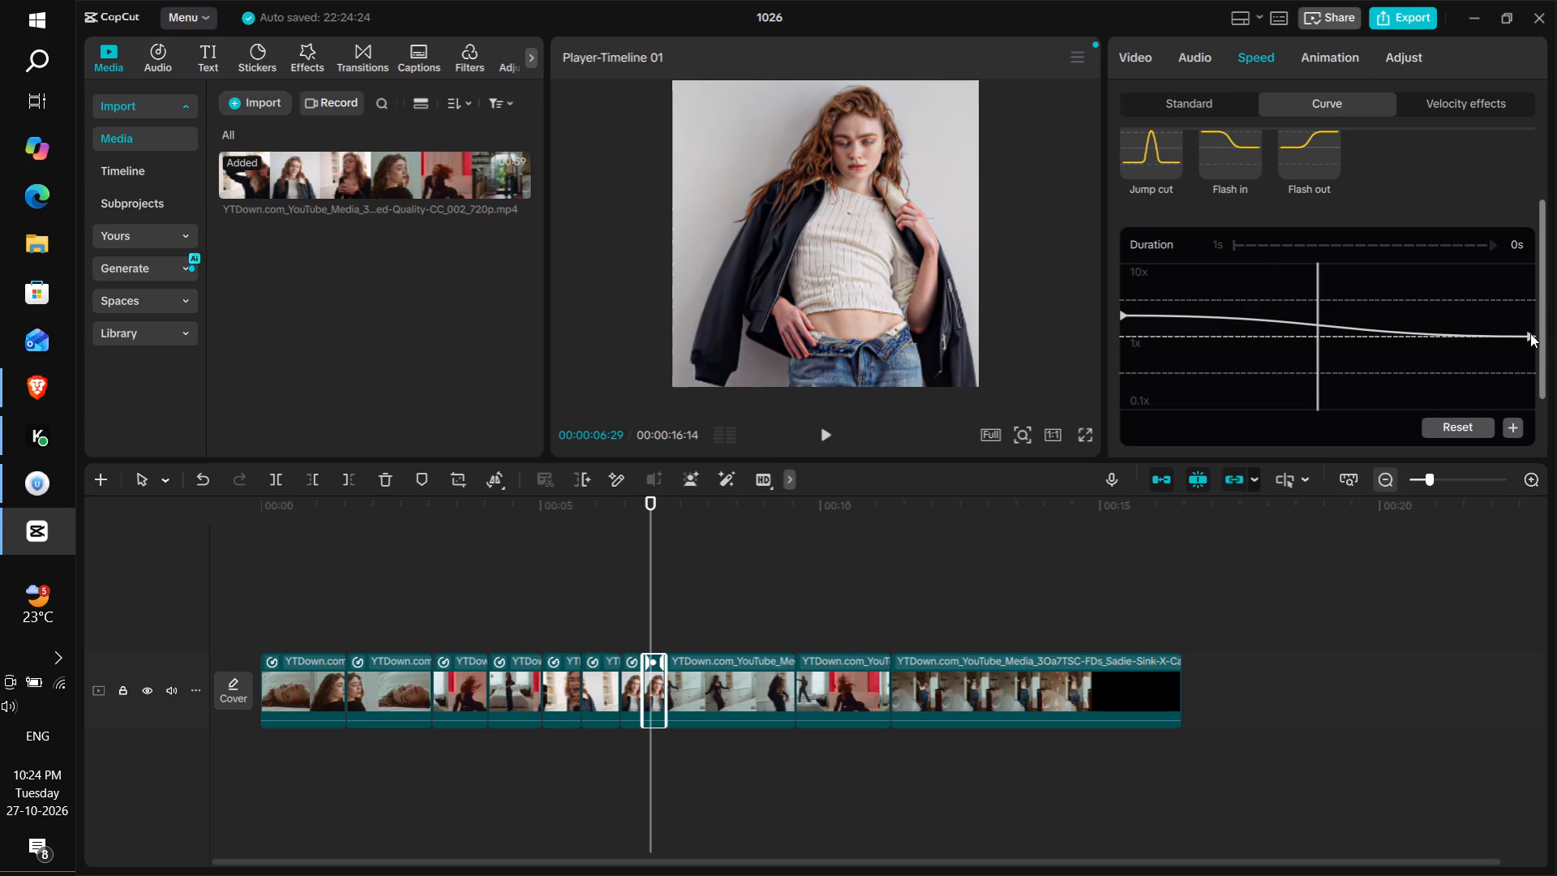
{"action": "left_click_drag", "start_coordinate": [1529, 336], "coordinate": [1529, 318]}
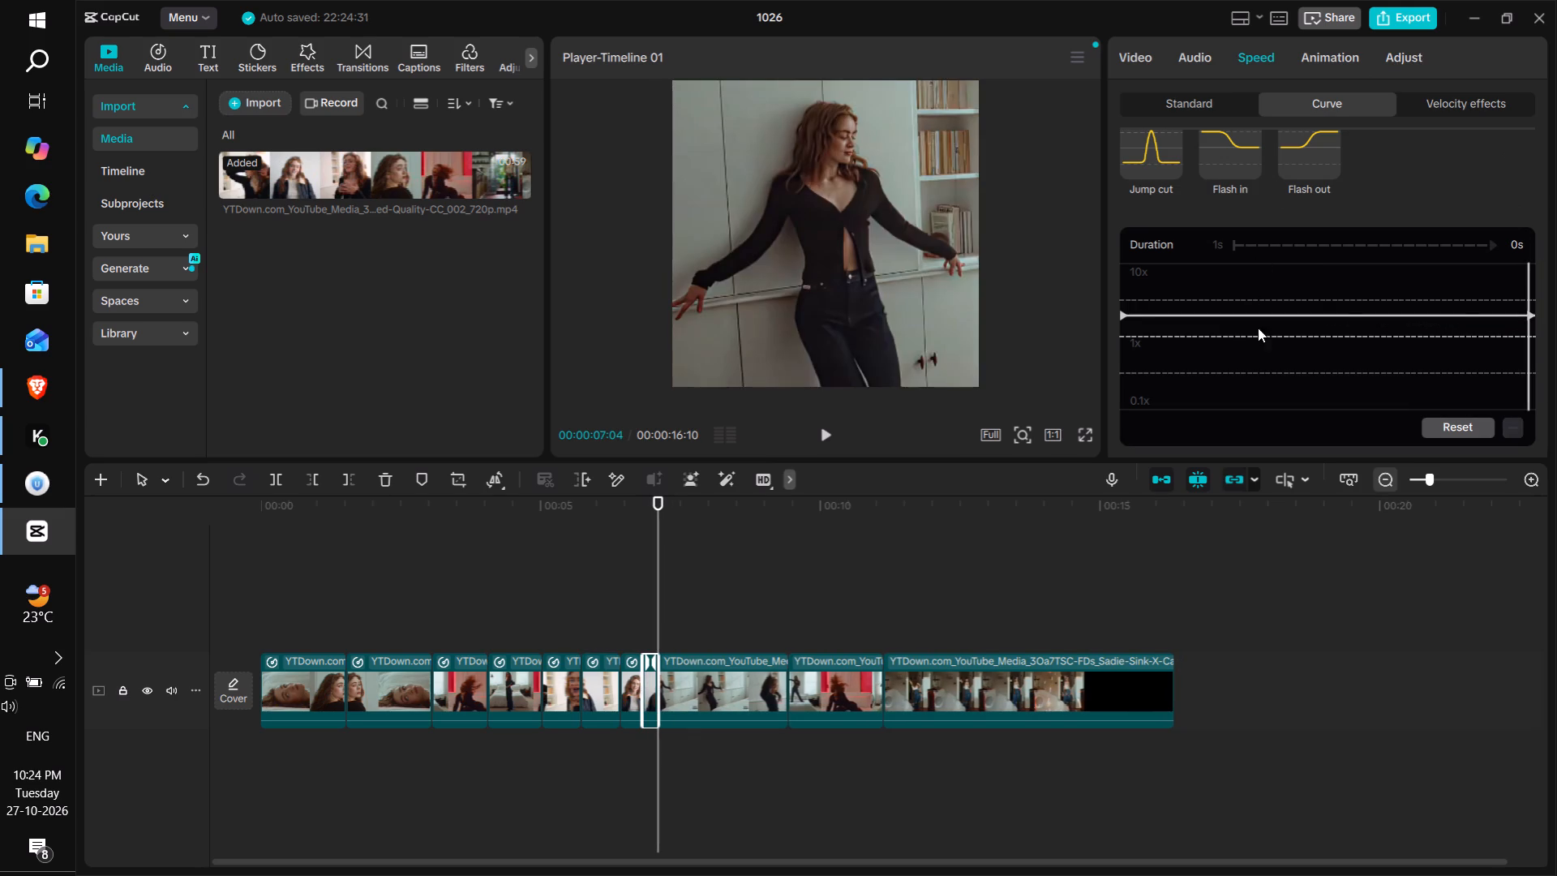
{"action": "left_click_drag", "start_coordinate": [1121, 314], "coordinate": [1121, 316]}
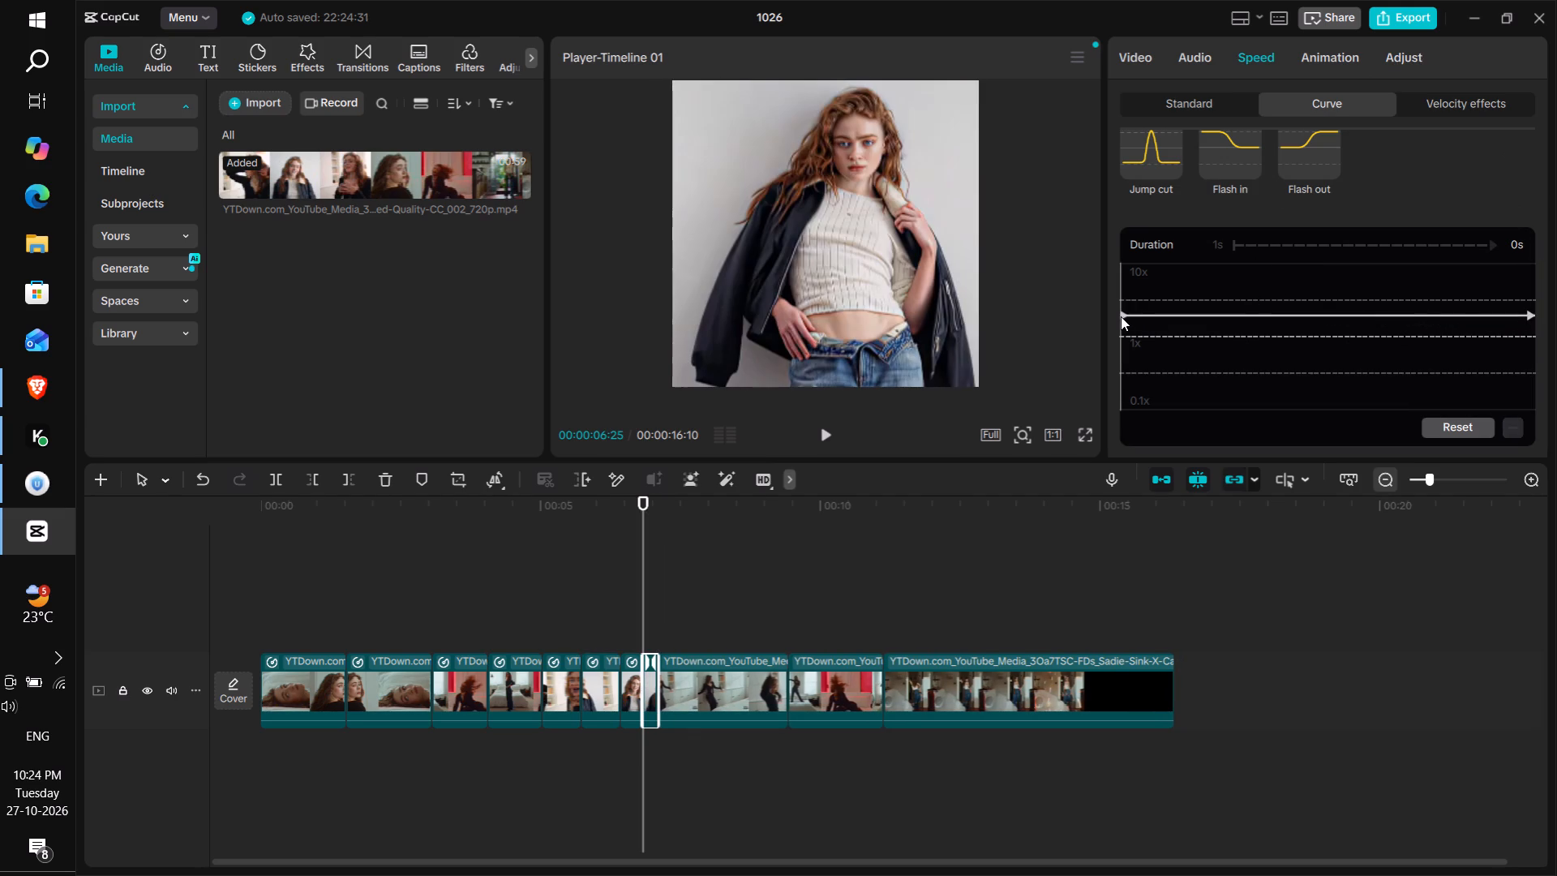
{"action": "left_click_drag", "start_coordinate": [1121, 316], "coordinate": [1124, 330]}
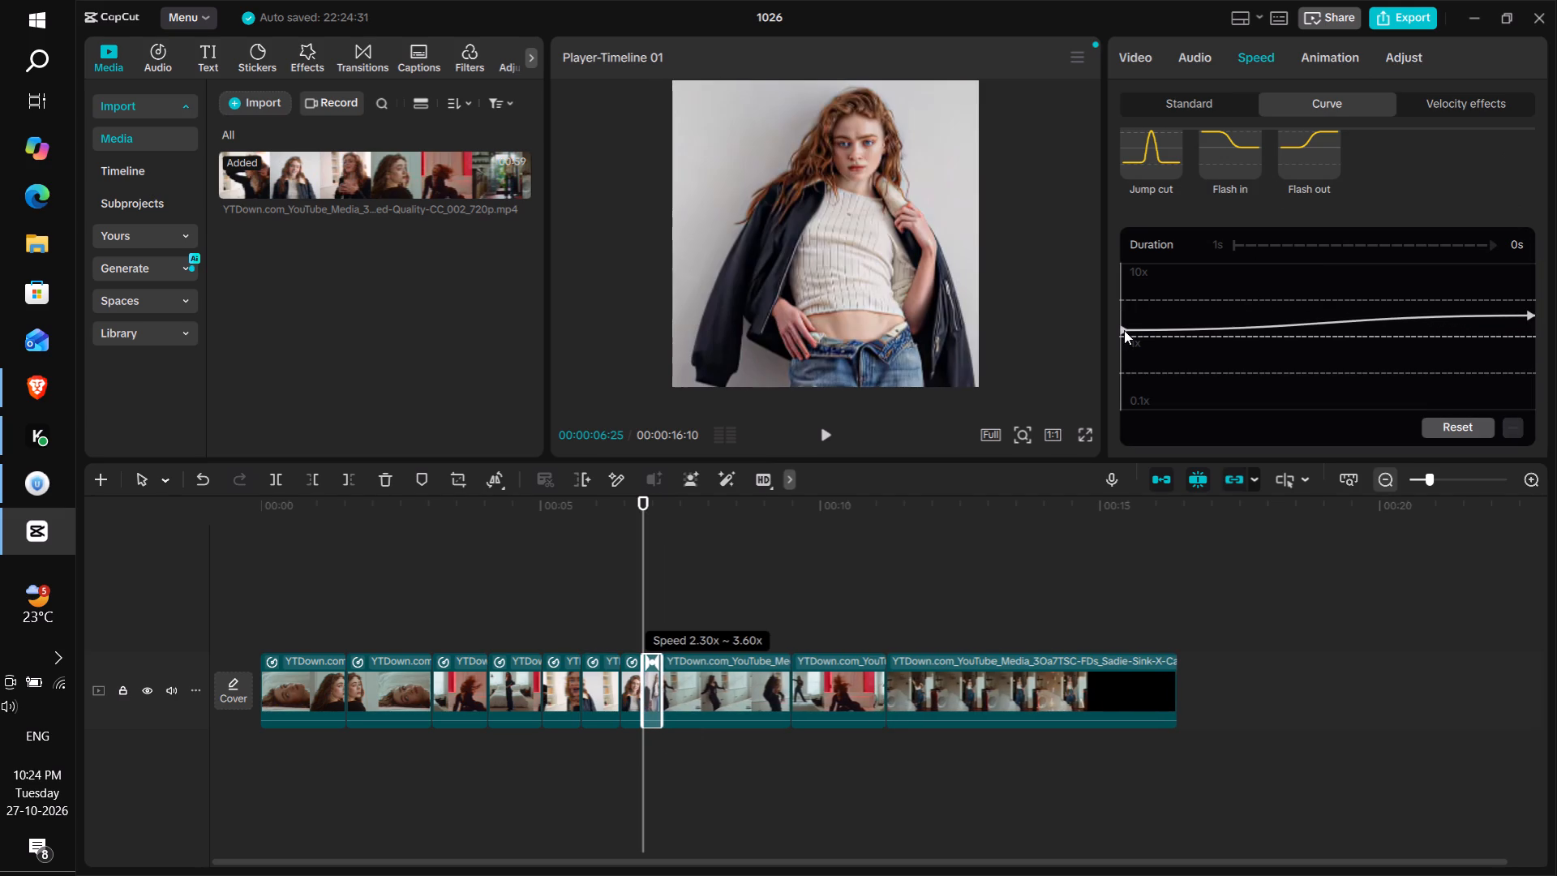
{"action": "left_click_drag", "start_coordinate": [1124, 330], "coordinate": [1125, 337]}
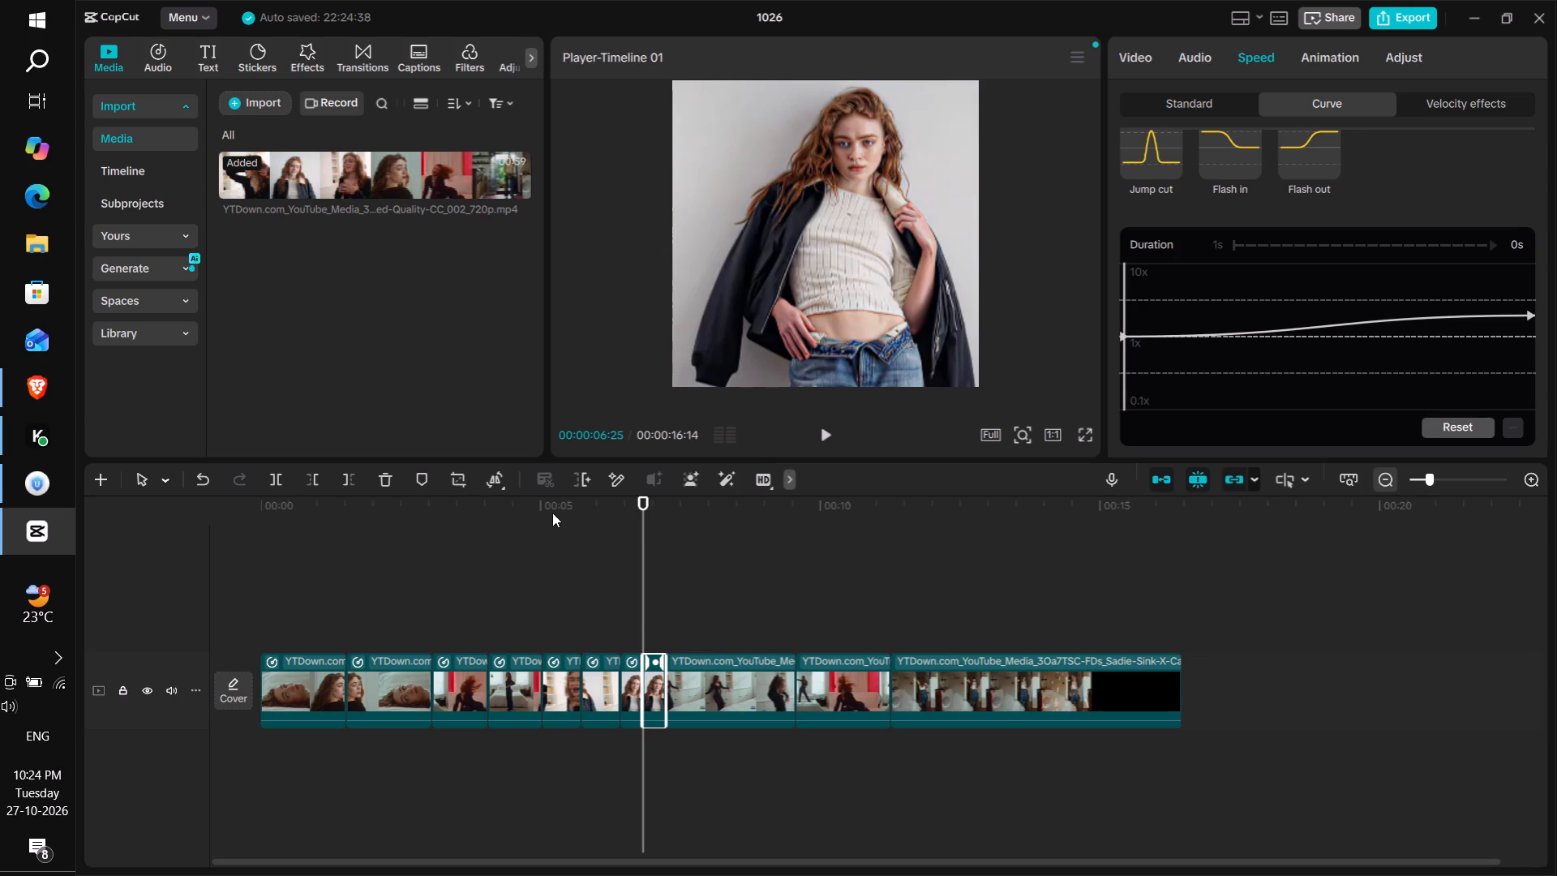
Play through the copy, and lower the end point of its speed curve for a gentler acceleration.
{"action": "left_click_drag", "start_coordinate": [564, 505], "coordinate": [575, 501]}
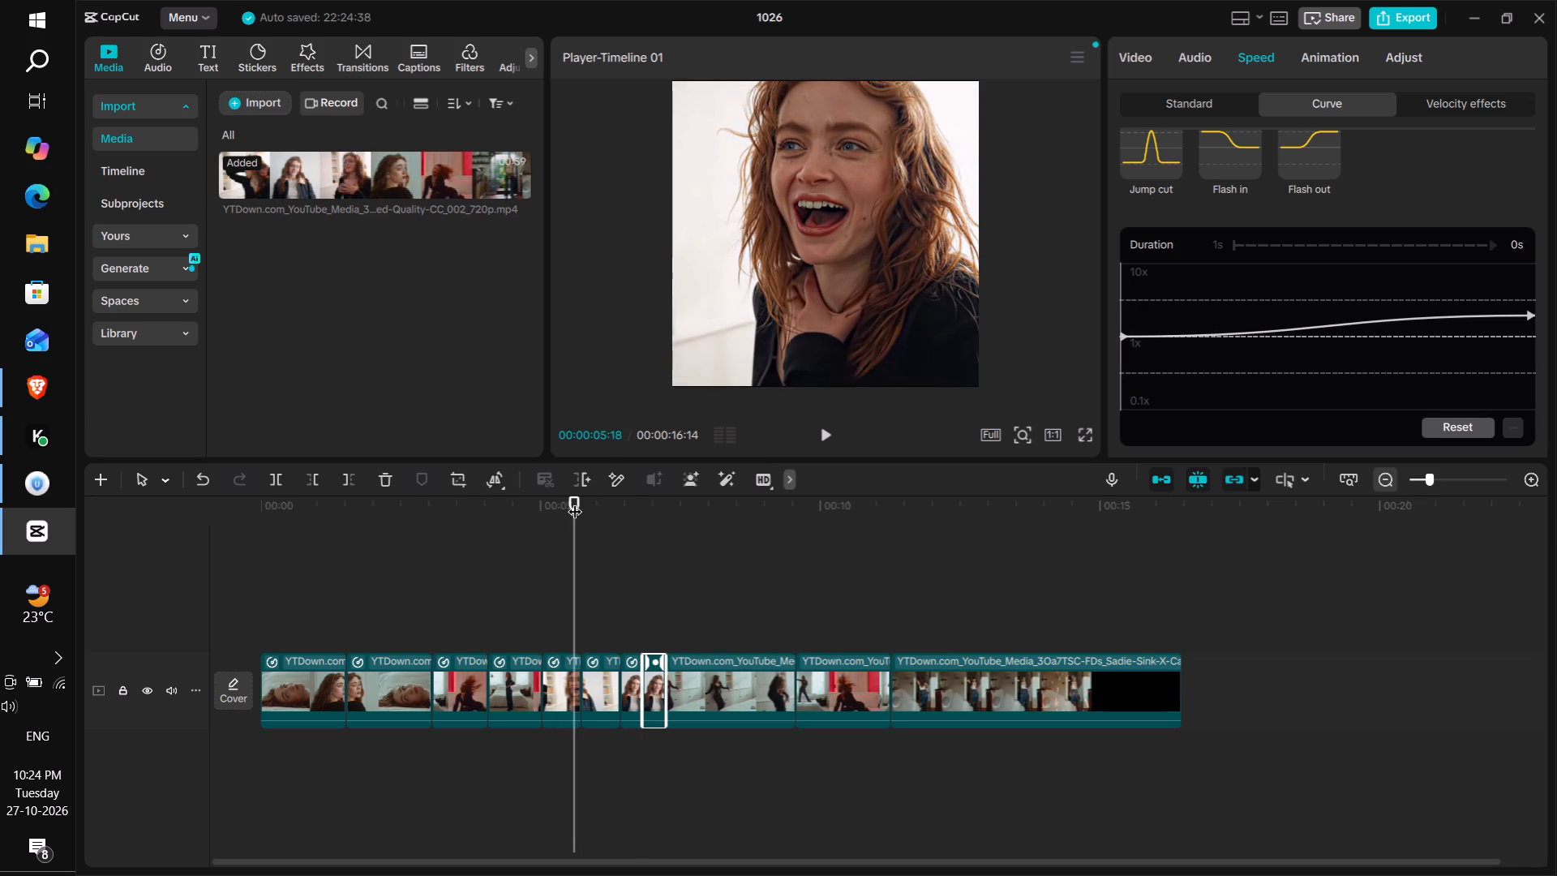
{"action": "key", "text": "space"}
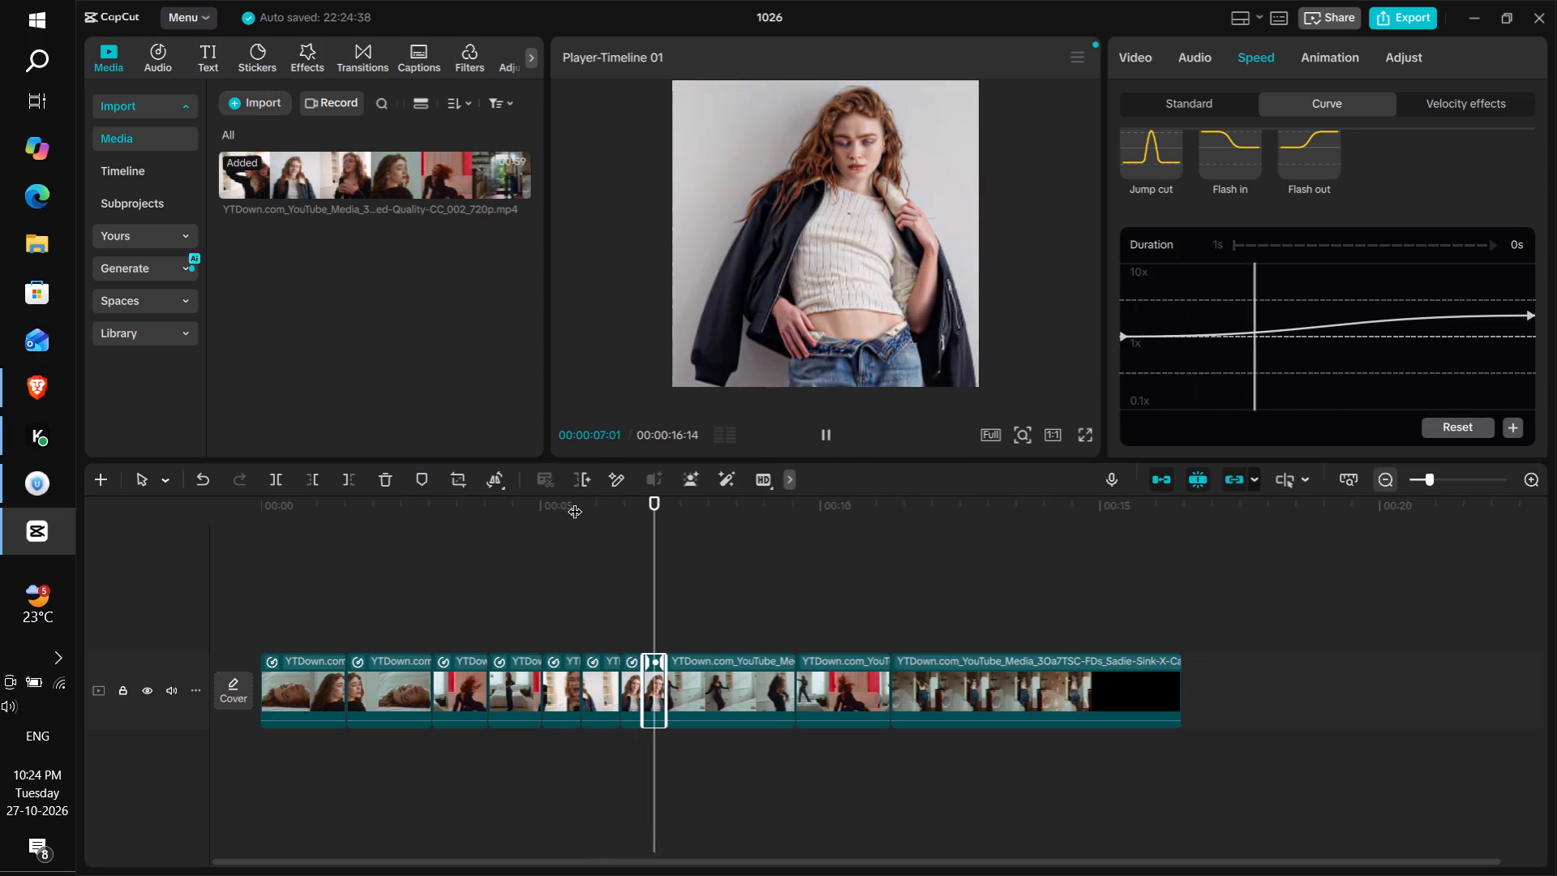
{"action": "key", "text": "space"}
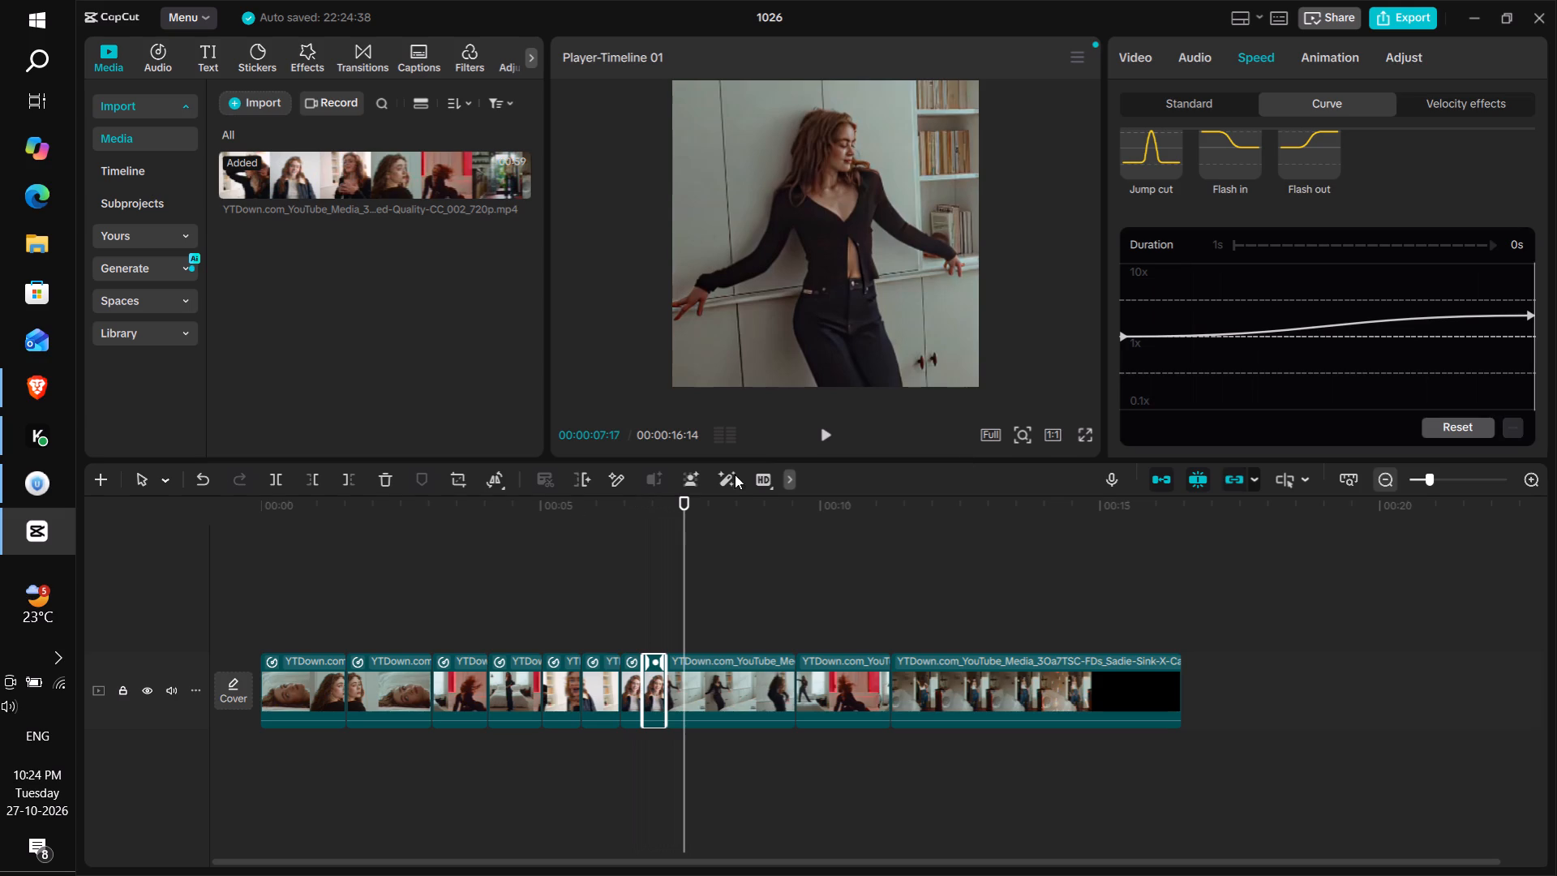
{"action": "left_click_drag", "start_coordinate": [672, 505], "coordinate": [654, 515]}
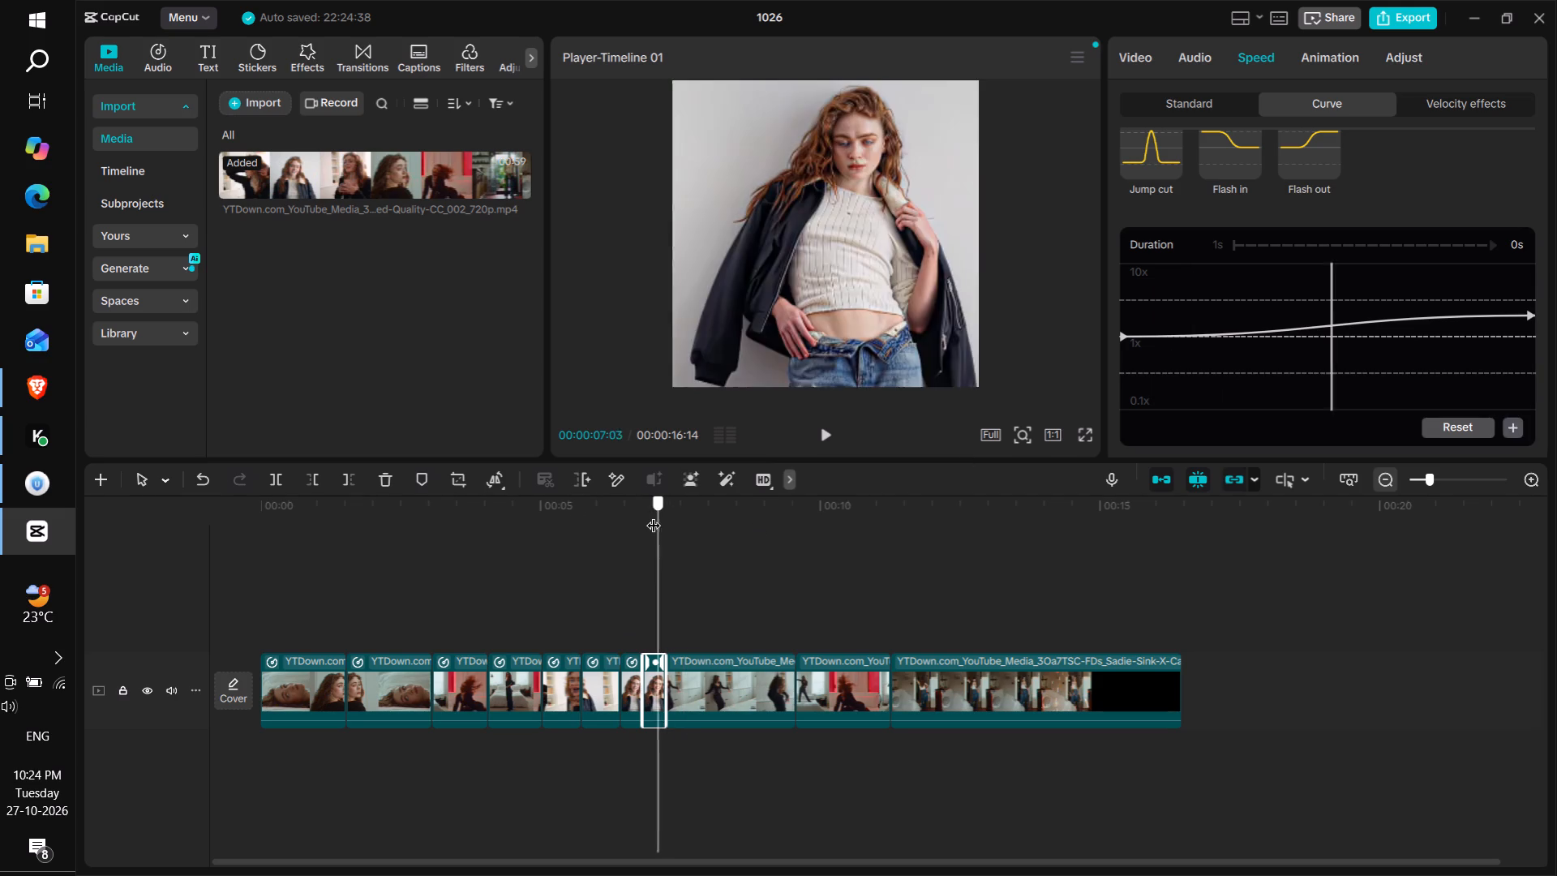
{"action": "left_click_drag", "start_coordinate": [654, 515], "coordinate": [652, 519]}
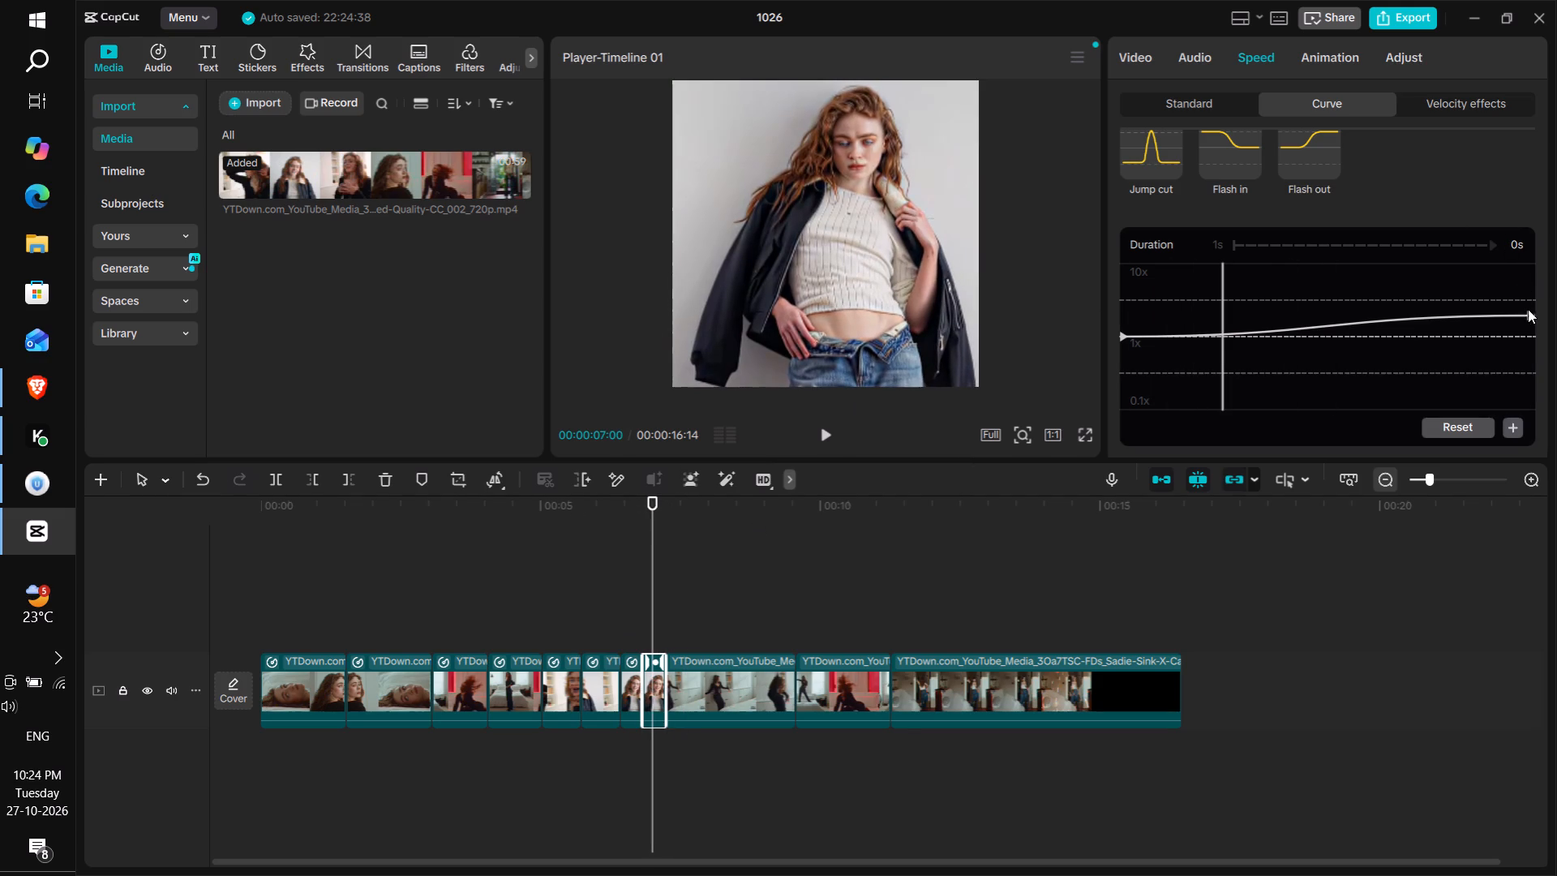
{"action": "left_click_drag", "start_coordinate": [1530, 312], "coordinate": [1530, 324]}
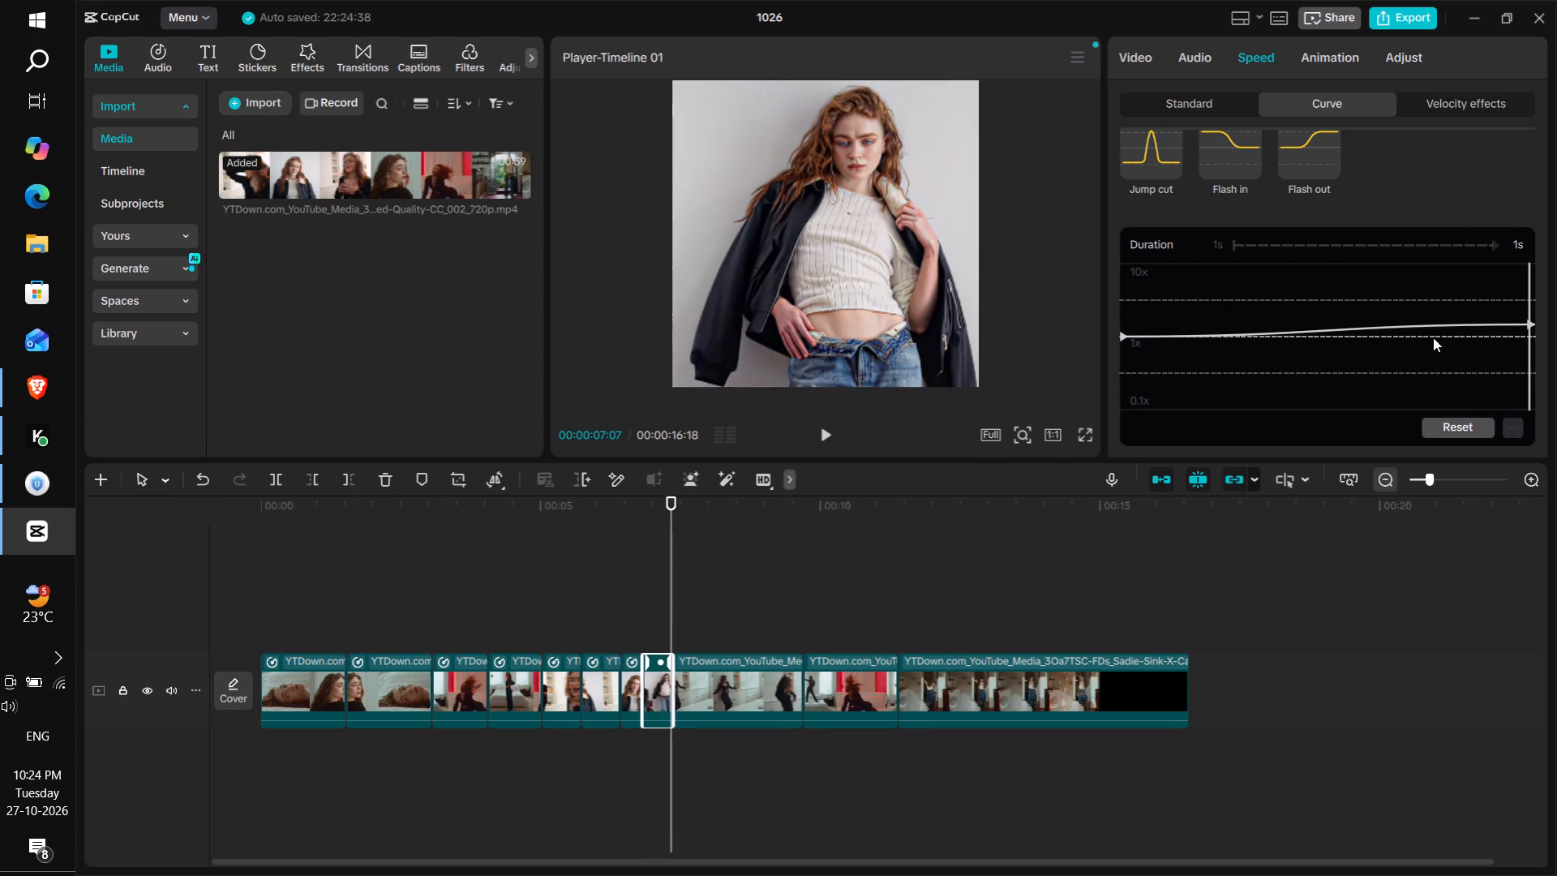
Replay the seventh clip, its copy and the start of the following clip to check the speed ramps and transitions.
{"action": "left_click_drag", "start_coordinate": [641, 506], "coordinate": [623, 509]}
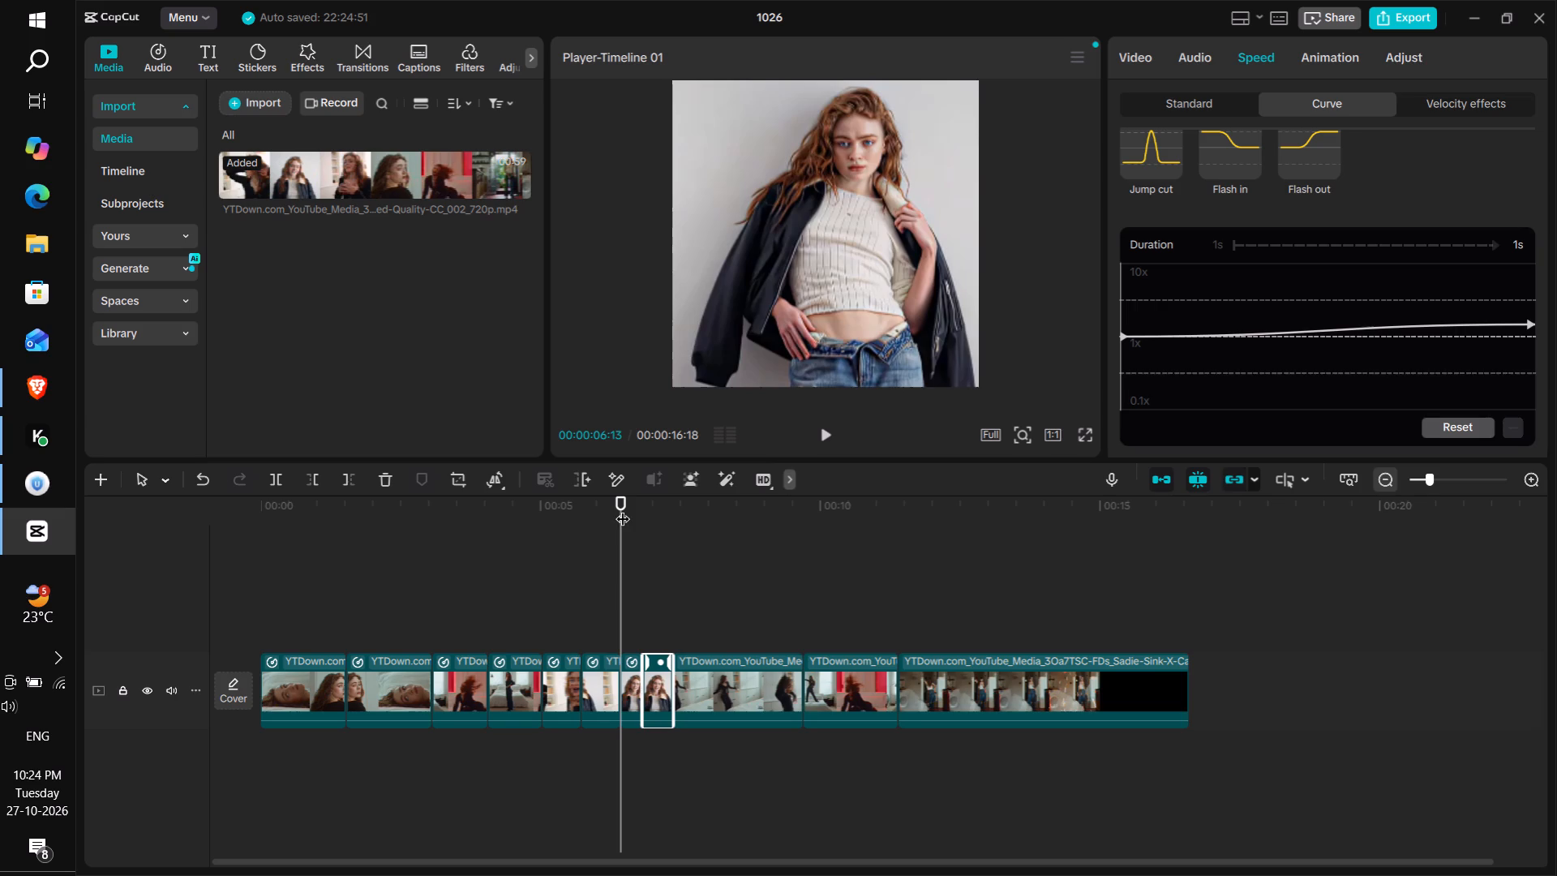
{"action": "key", "text": "space"}
{"action": "key", "text": "space"}
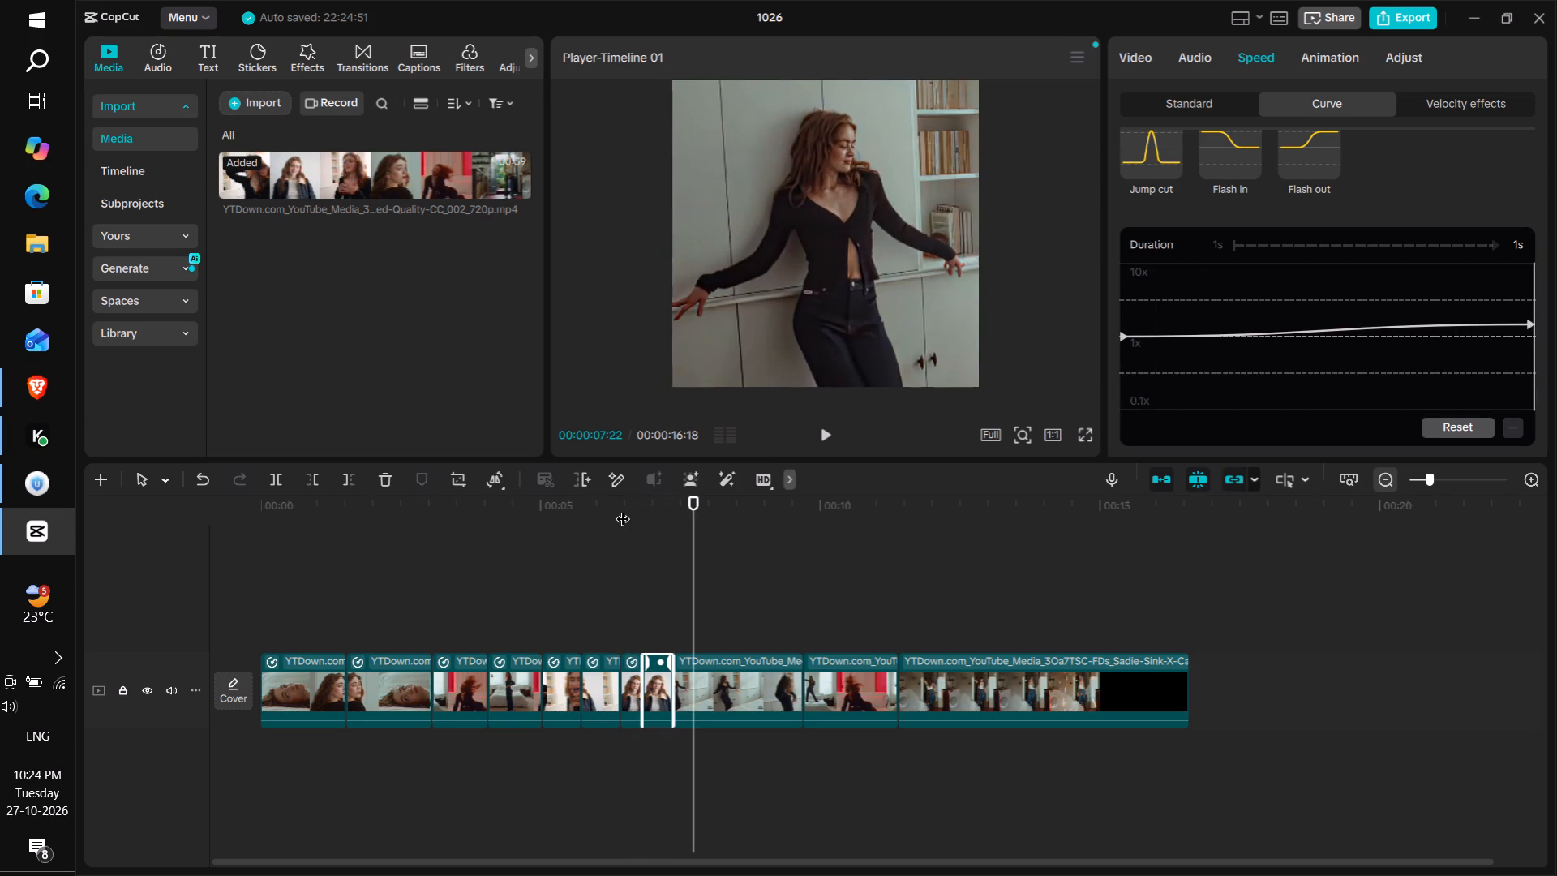
{"action": "left_click_drag", "start_coordinate": [637, 505], "coordinate": [613, 514]}
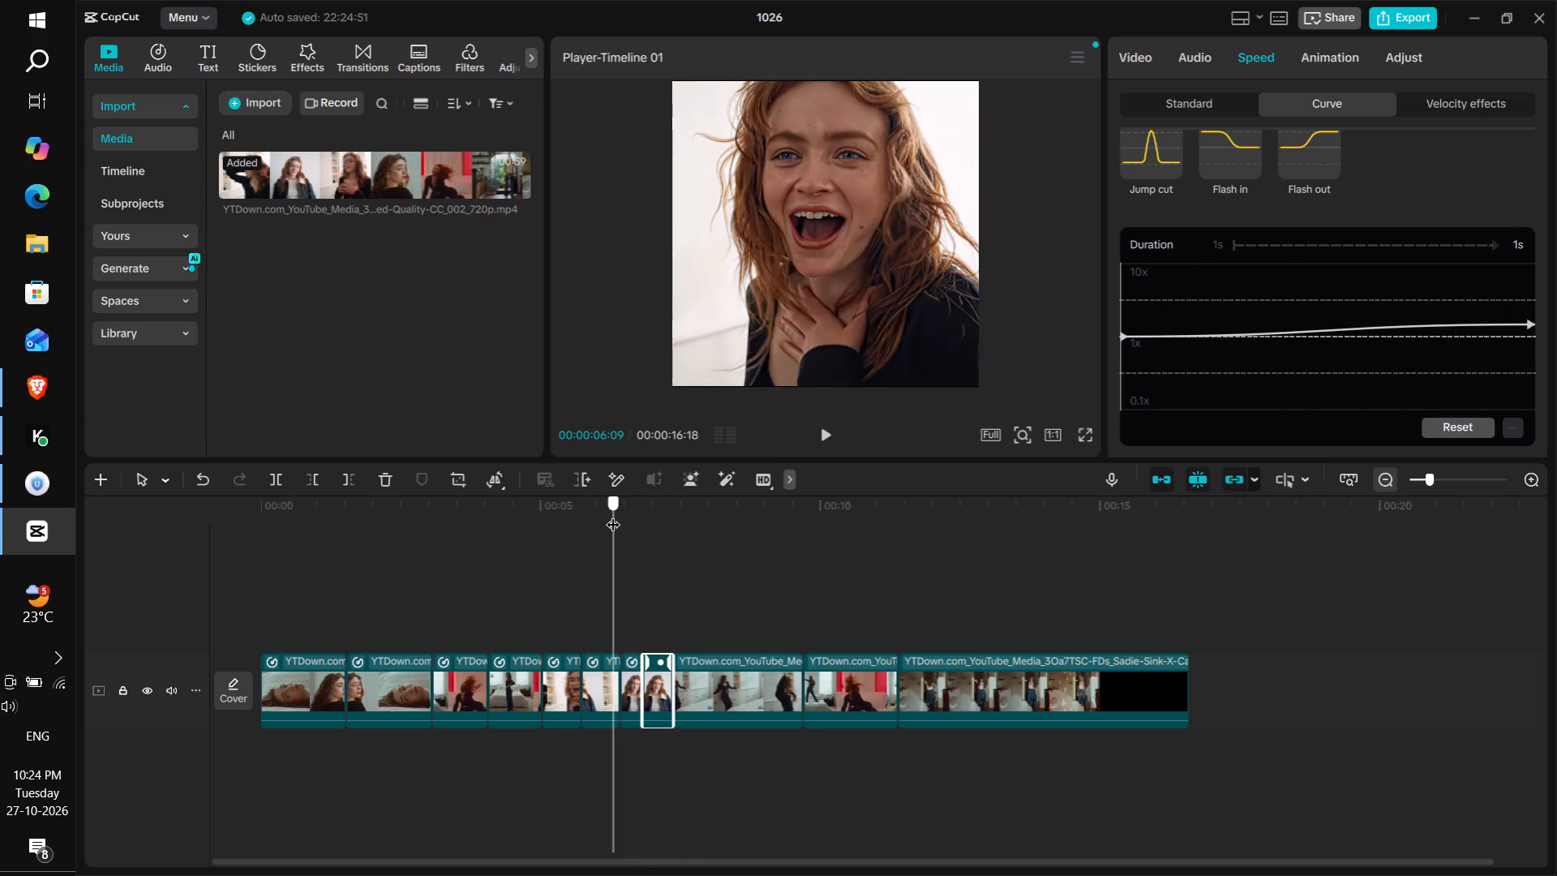
{"action": "left_click_drag", "start_coordinate": [613, 514], "coordinate": [603, 519]}
{"action": "key", "text": "space"}
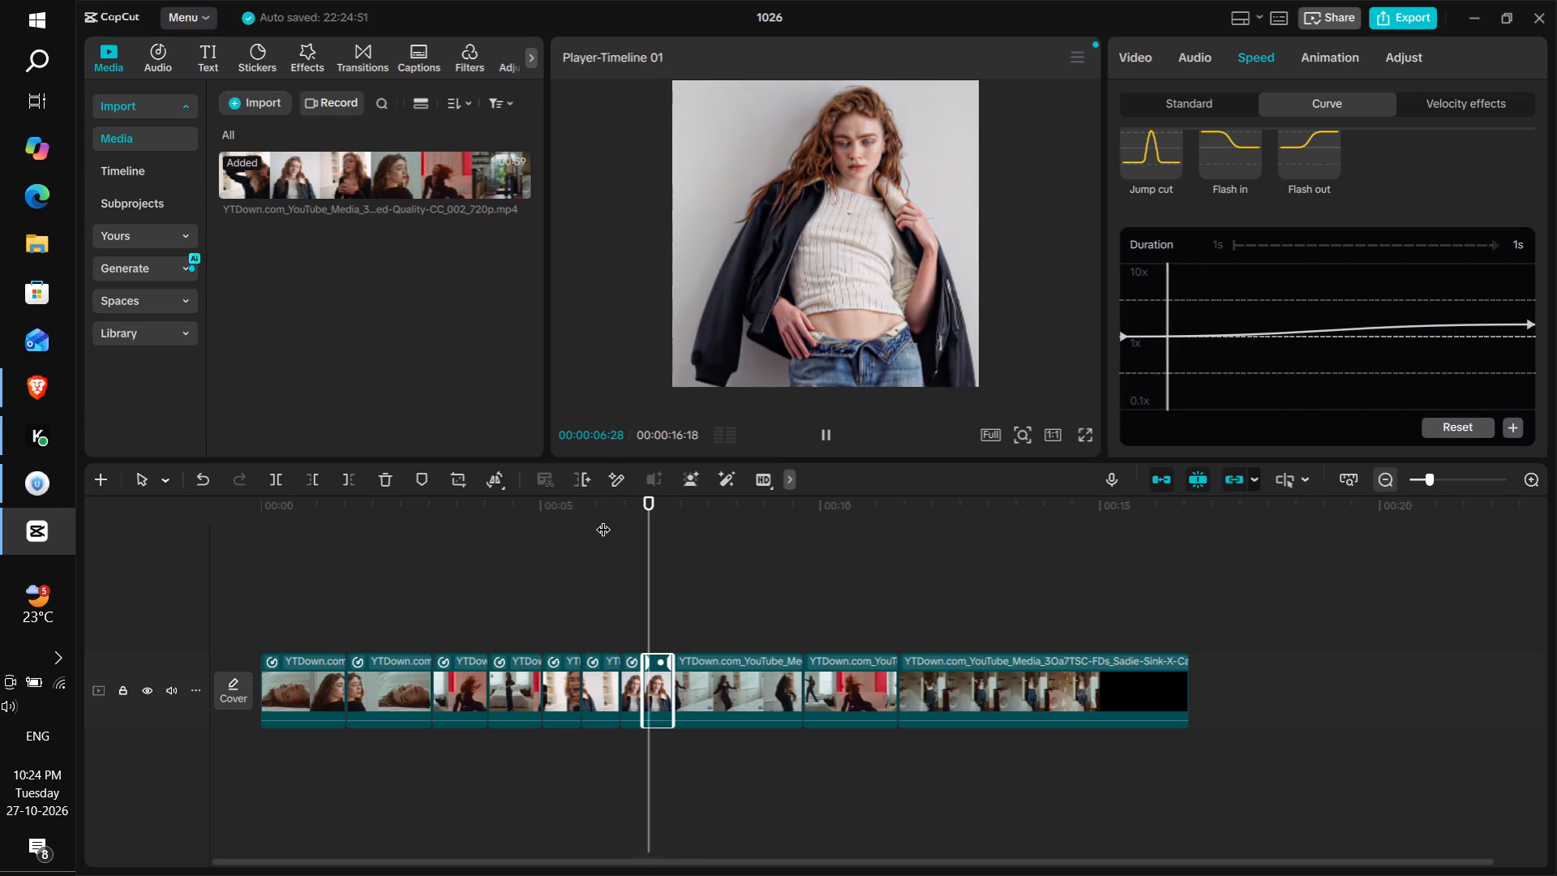
{"action": "key", "text": "space"}
{"action": "key", "text": "space"}
{"action": "key", "text": "space"}
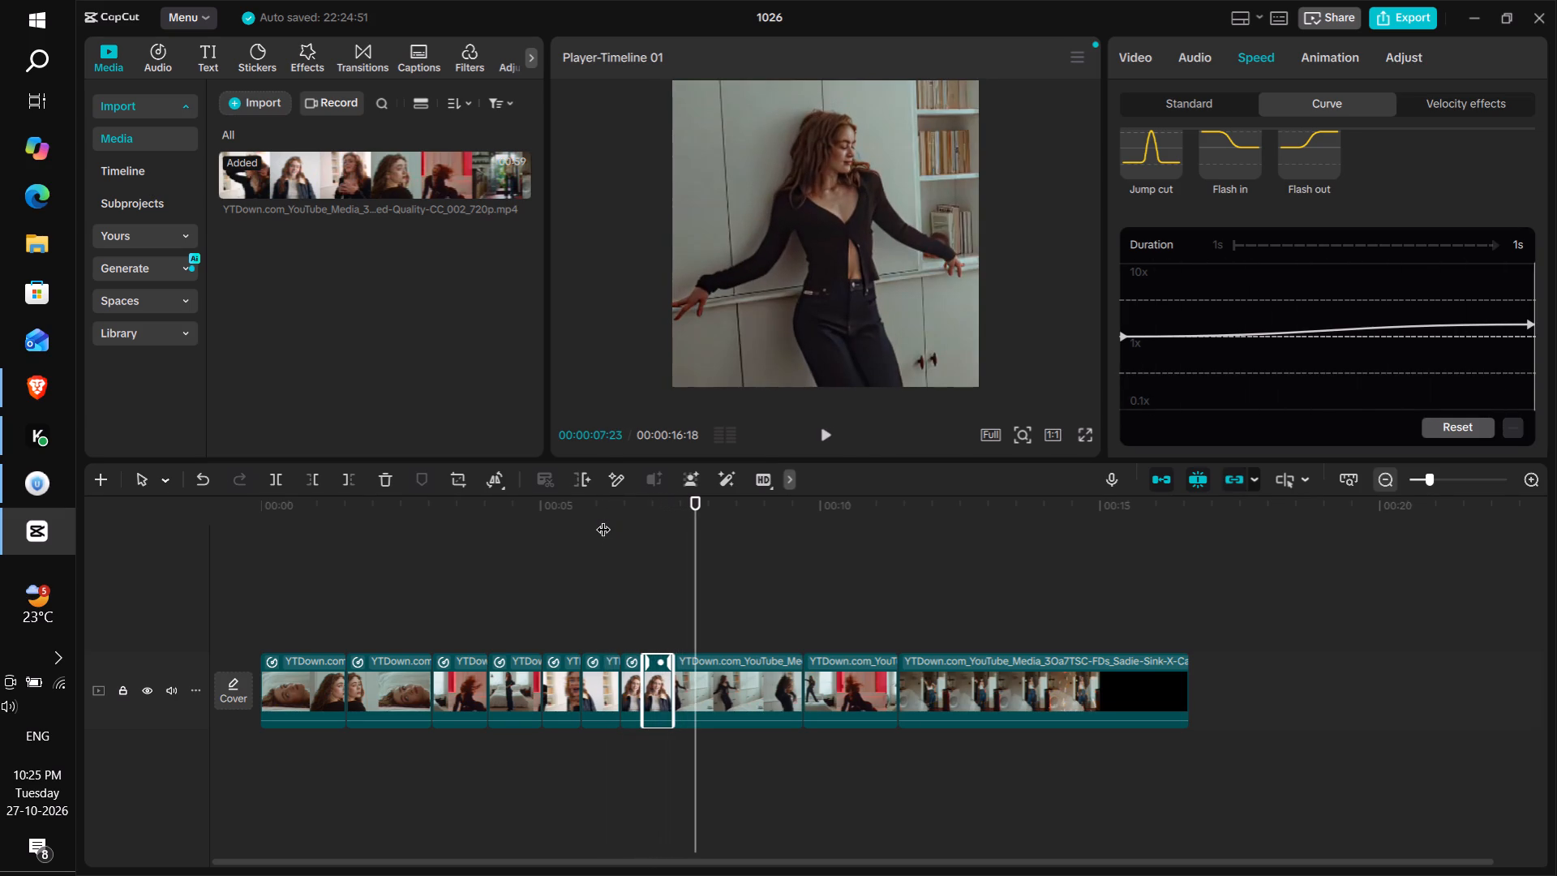
Lower the start point of the seventh clip's speed curve to match the level at the end of its copy's curve.
{"action": "left_click", "coordinate": [635, 682]}
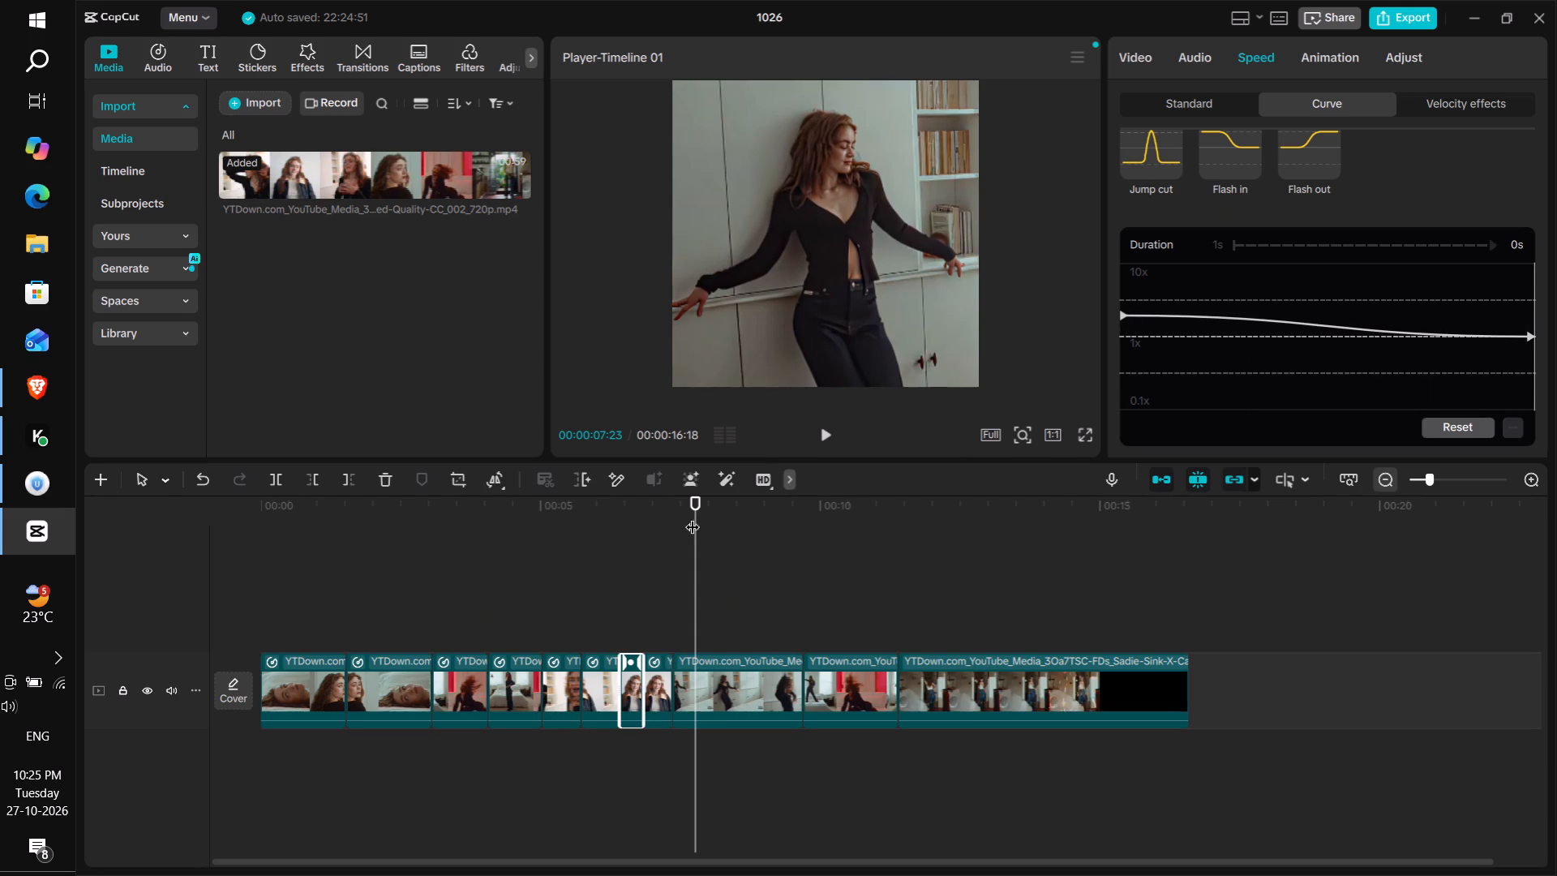
{"action": "left_click_drag", "start_coordinate": [1124, 314], "coordinate": [1123, 324]}
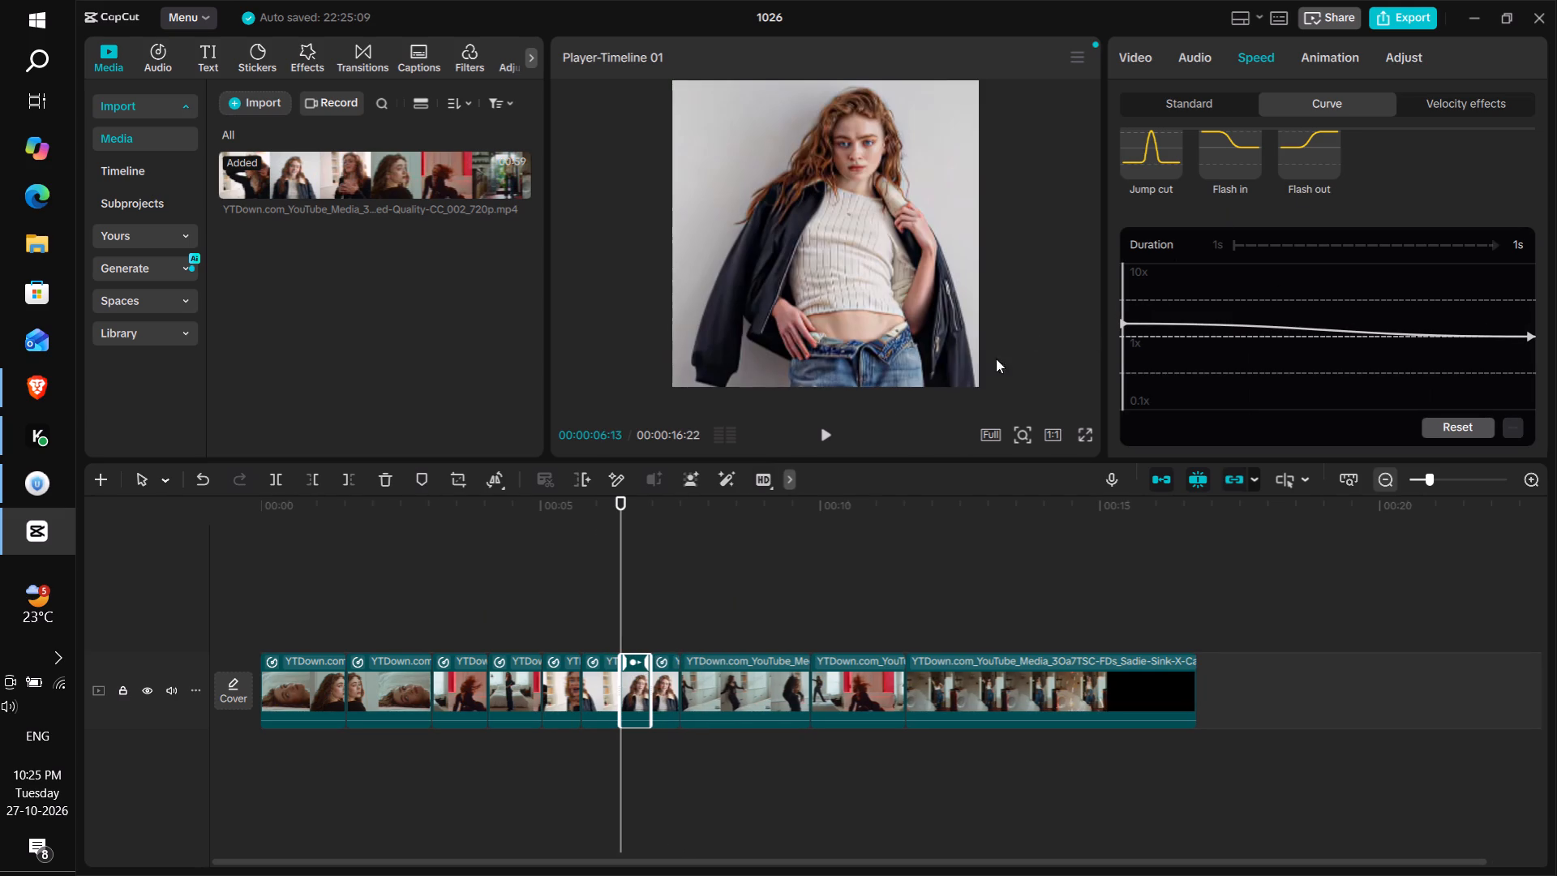
Play through the seventh clip and its copy, and delete the copy from the timeline.
{"action": "left_click_drag", "start_coordinate": [586, 505], "coordinate": [595, 506]}
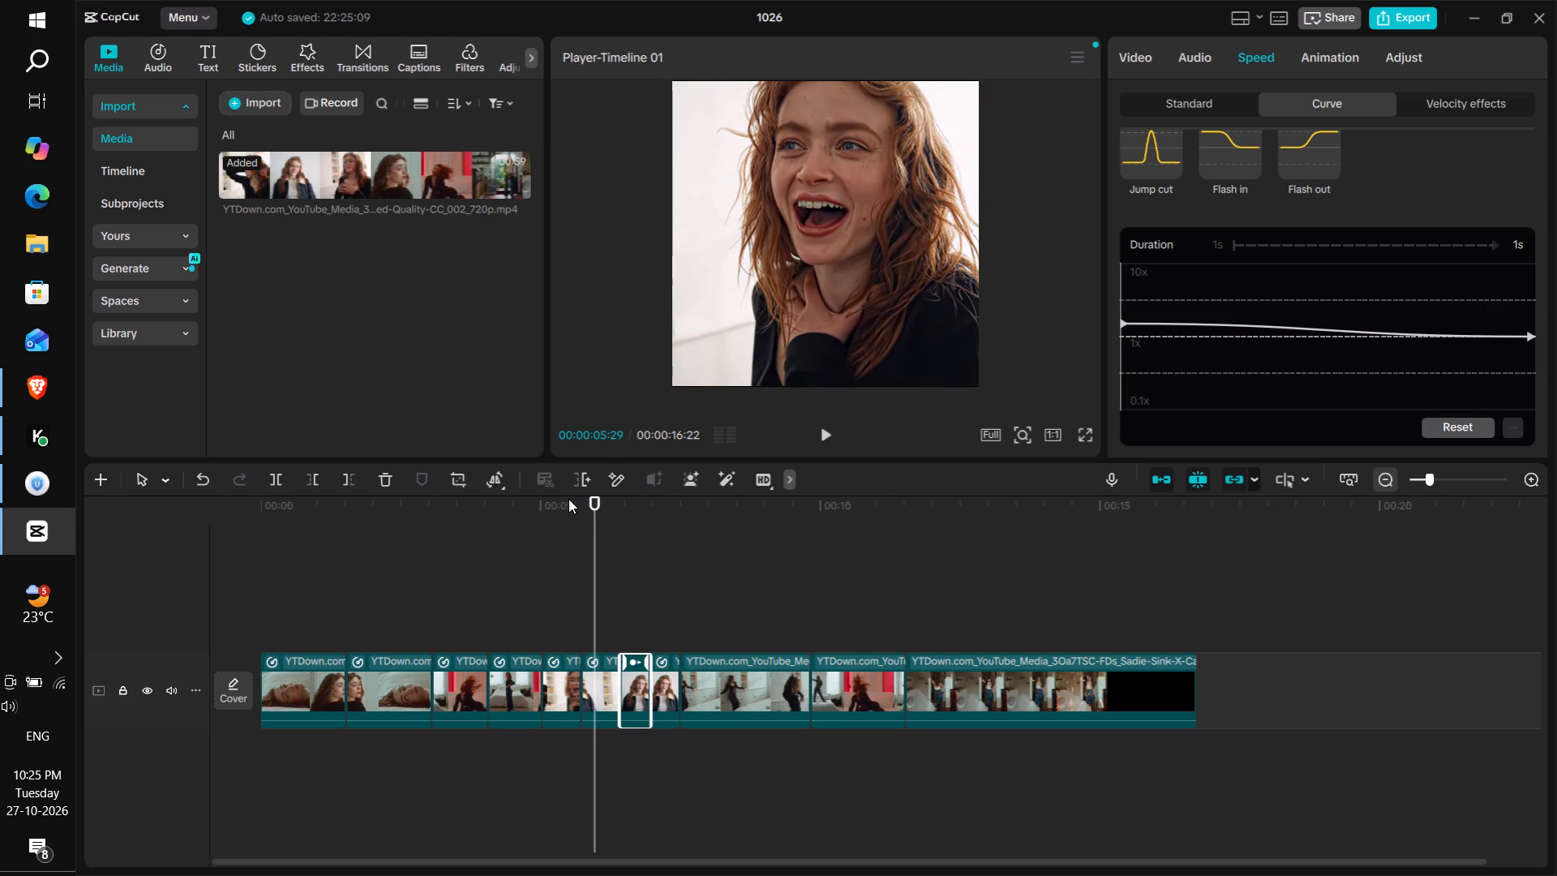
{"action": "key", "text": "space"}
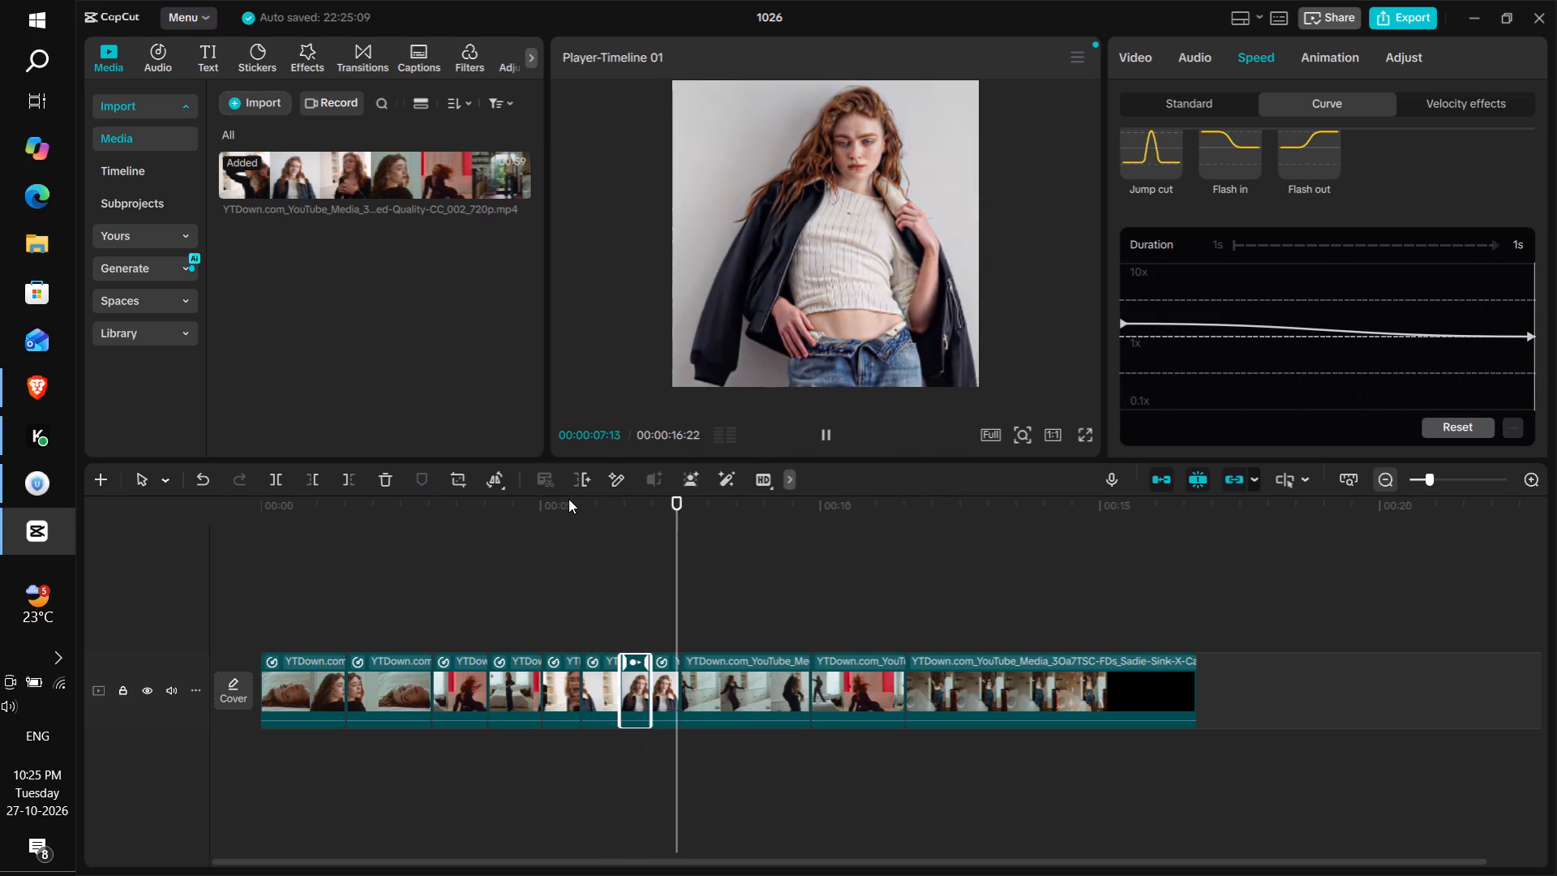
{"action": "key", "text": "space"}
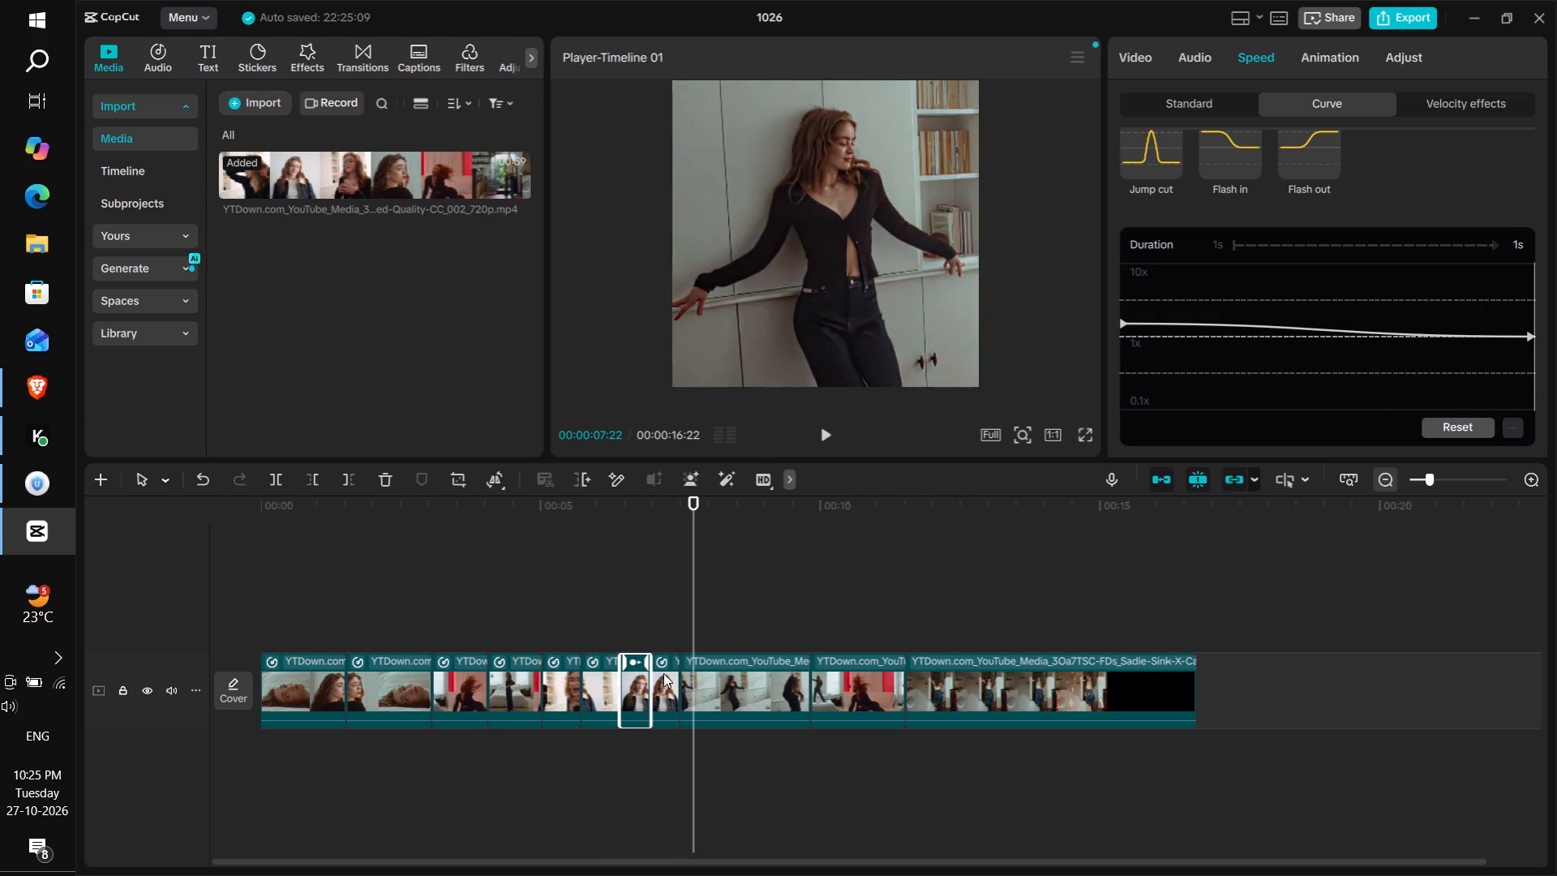
{"action": "left_click", "coordinate": [667, 685]}
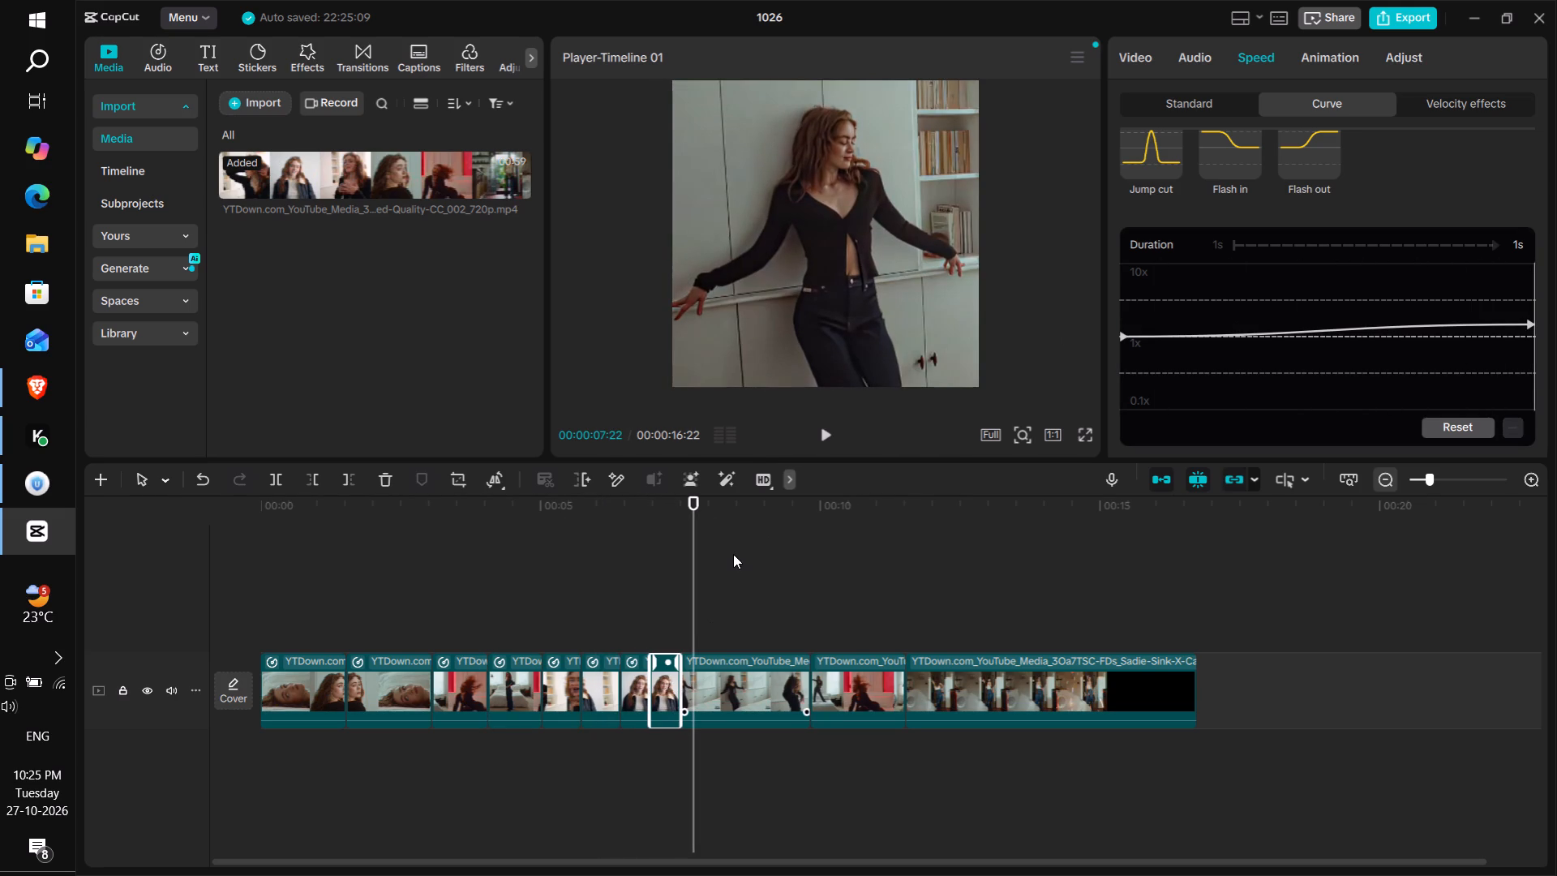
{"action": "left_click", "coordinate": [374, 476]}
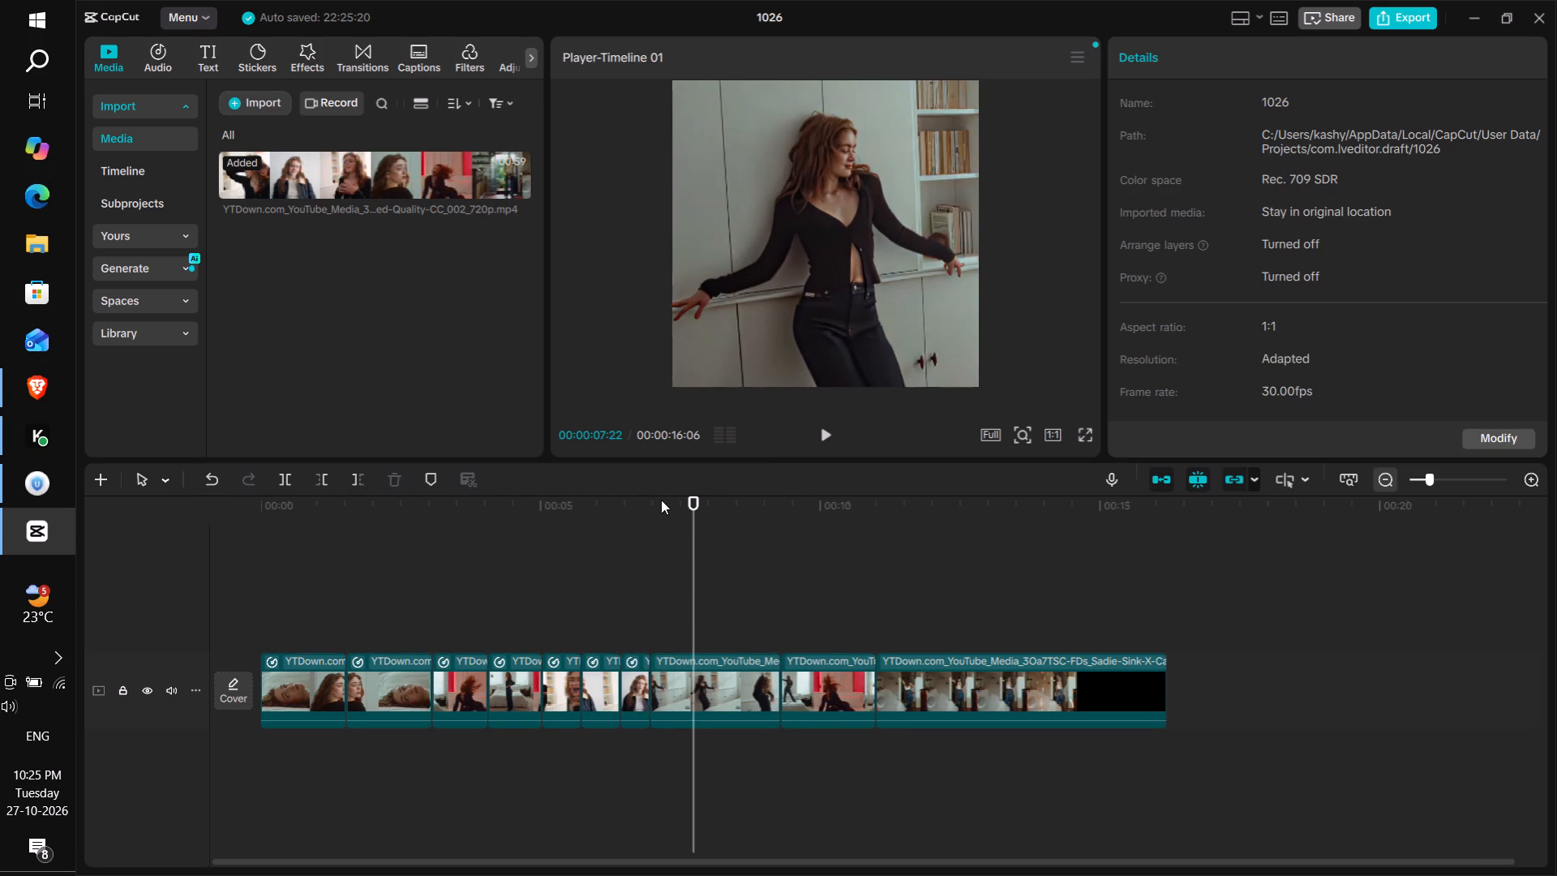
Lower the start point of the seventh clip's speed curve to 1x, making the curve flat.
{"action": "left_click_drag", "start_coordinate": [661, 500], "coordinate": [635, 522]}
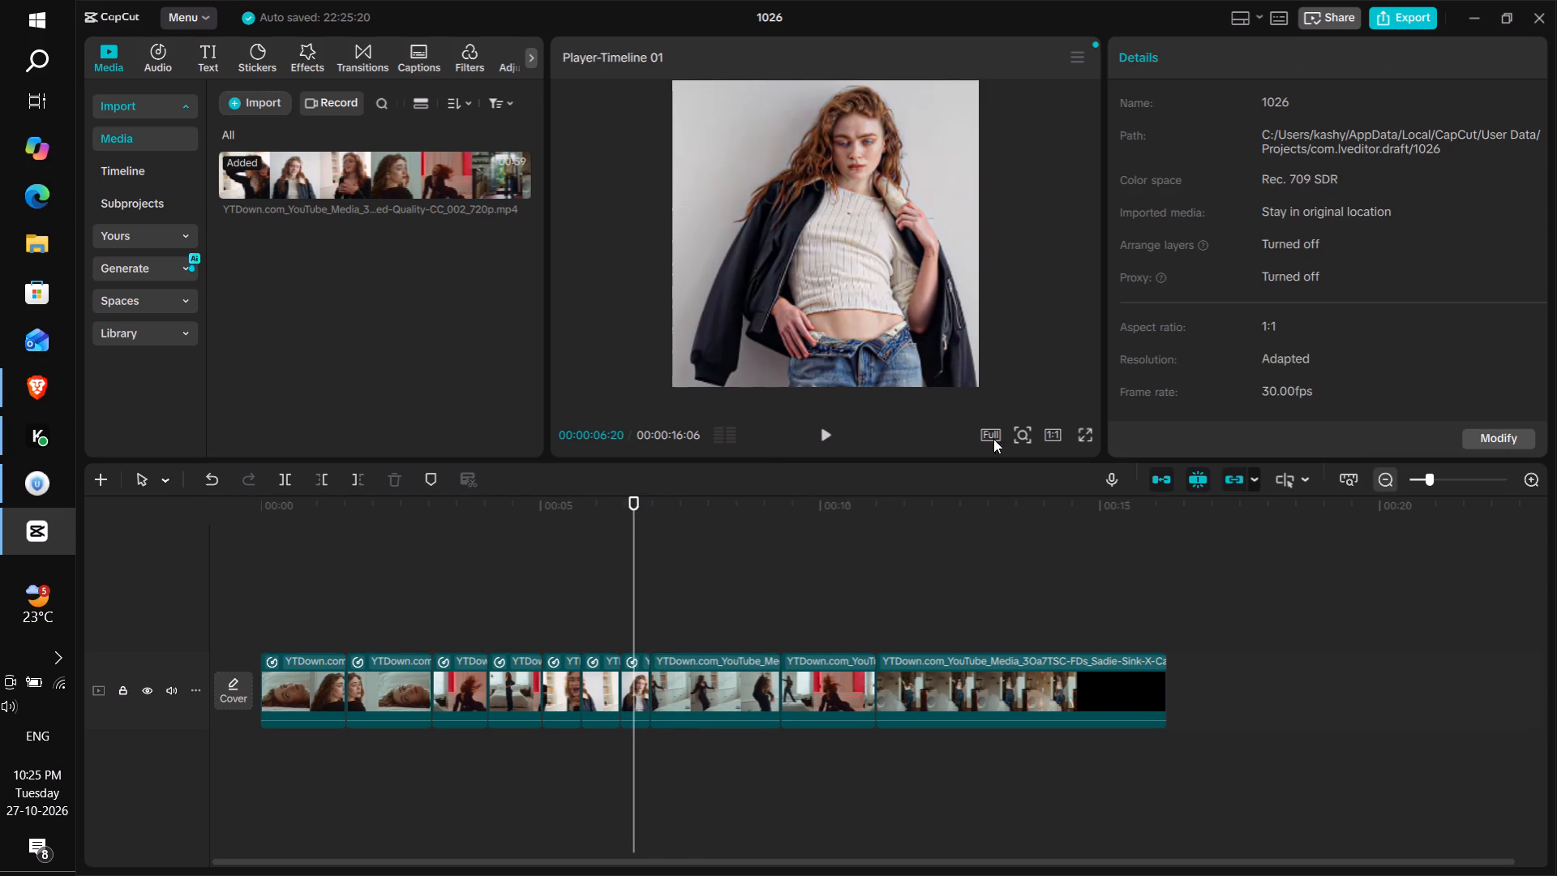
{"action": "left_click", "coordinate": [627, 686]}
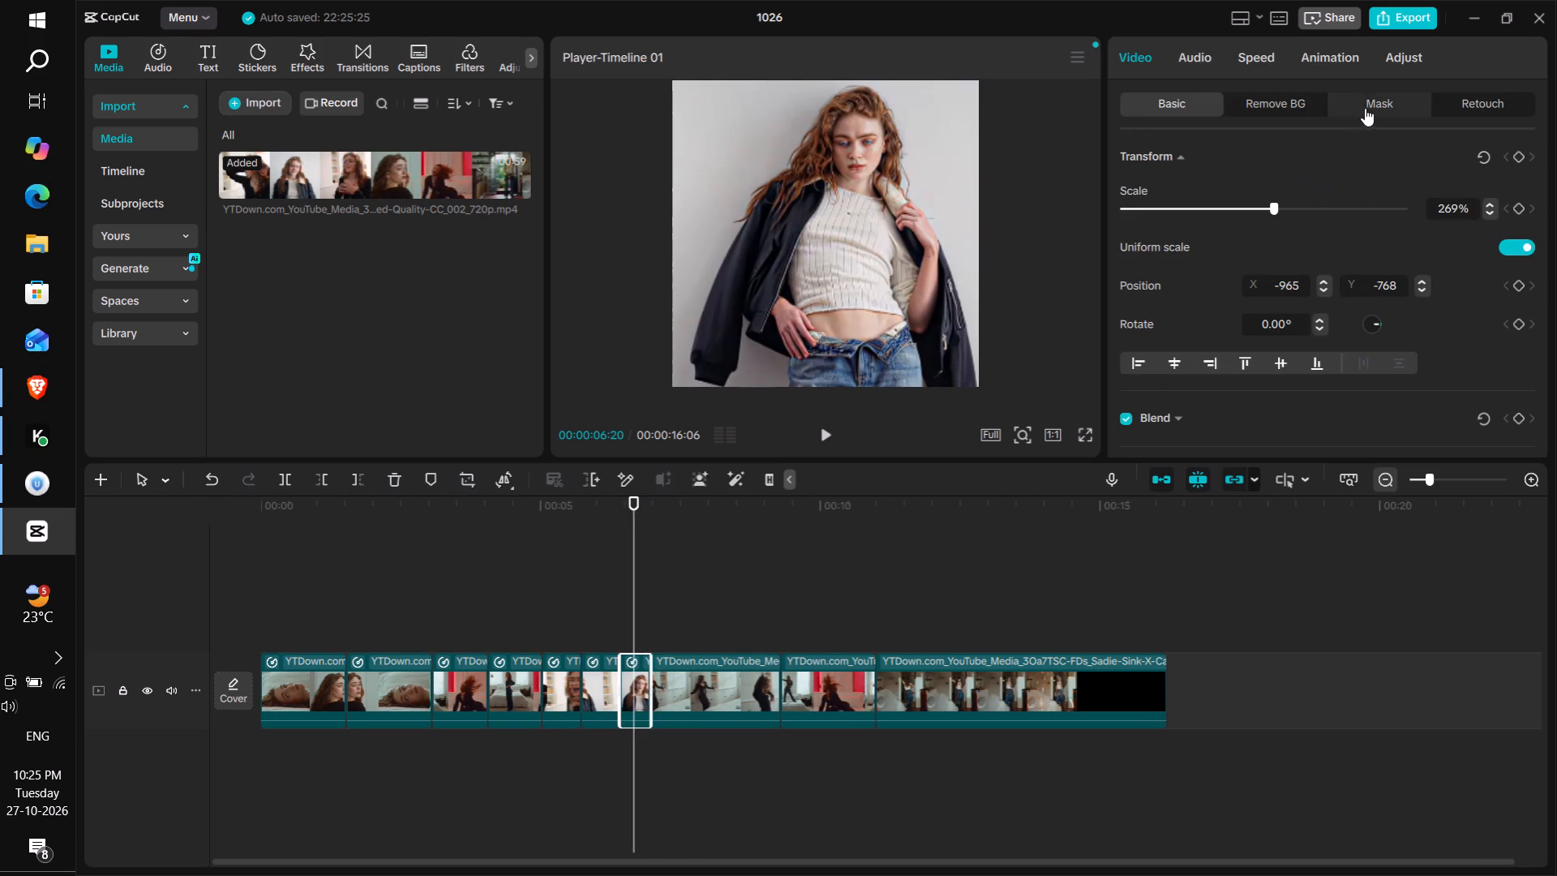
{"action": "left_click", "coordinate": [1240, 49]}
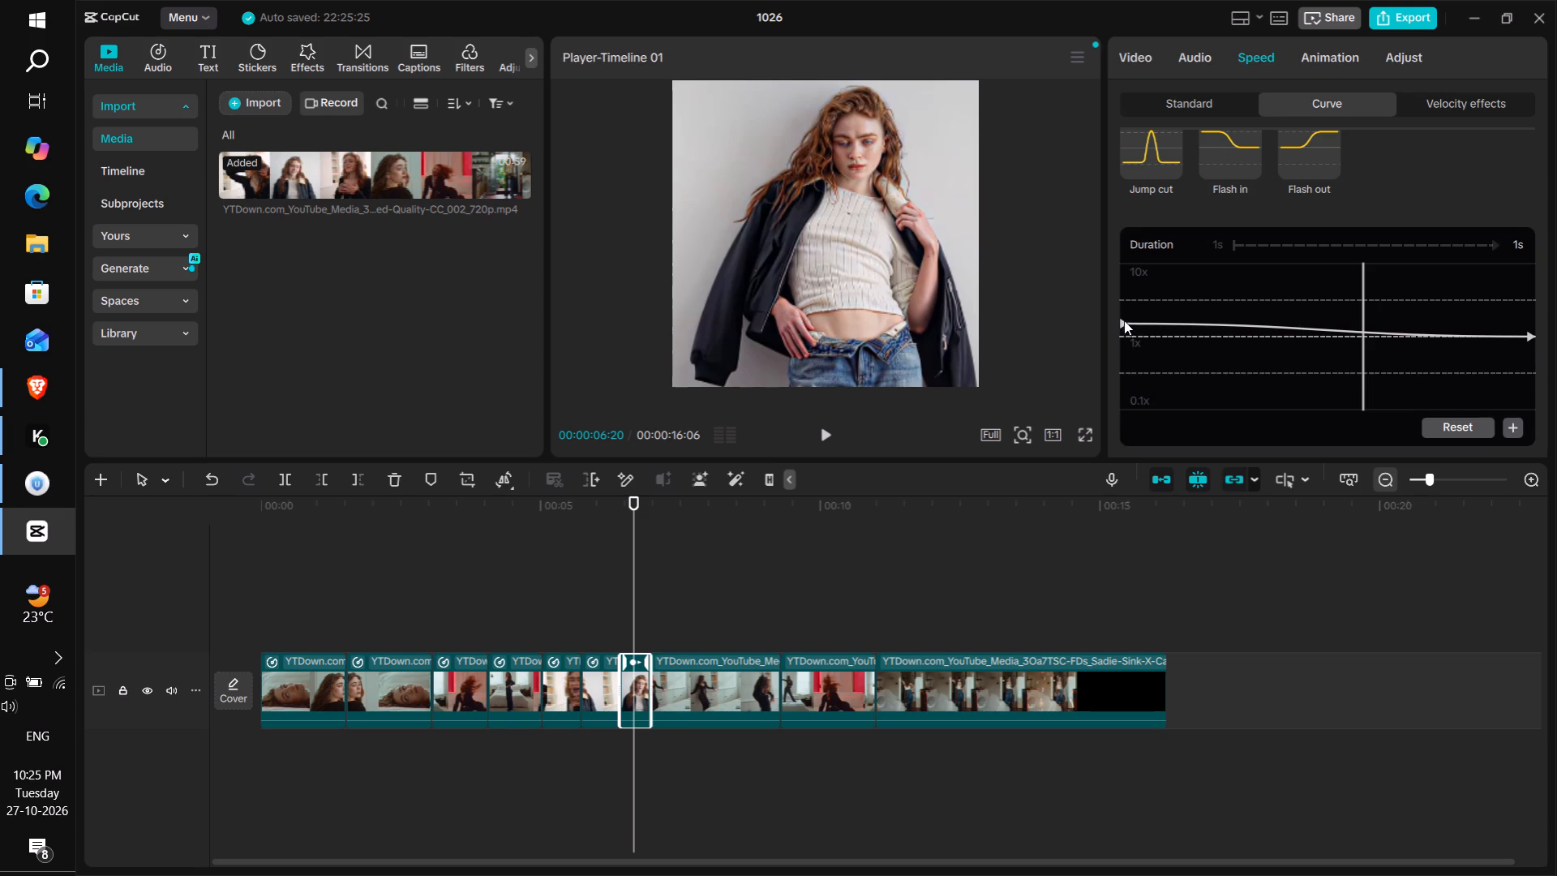
{"action": "left_click_drag", "start_coordinate": [1120, 322], "coordinate": [1120, 335]}
{"action": "left_click_drag", "start_coordinate": [1123, 332], "coordinate": [1123, 333]}
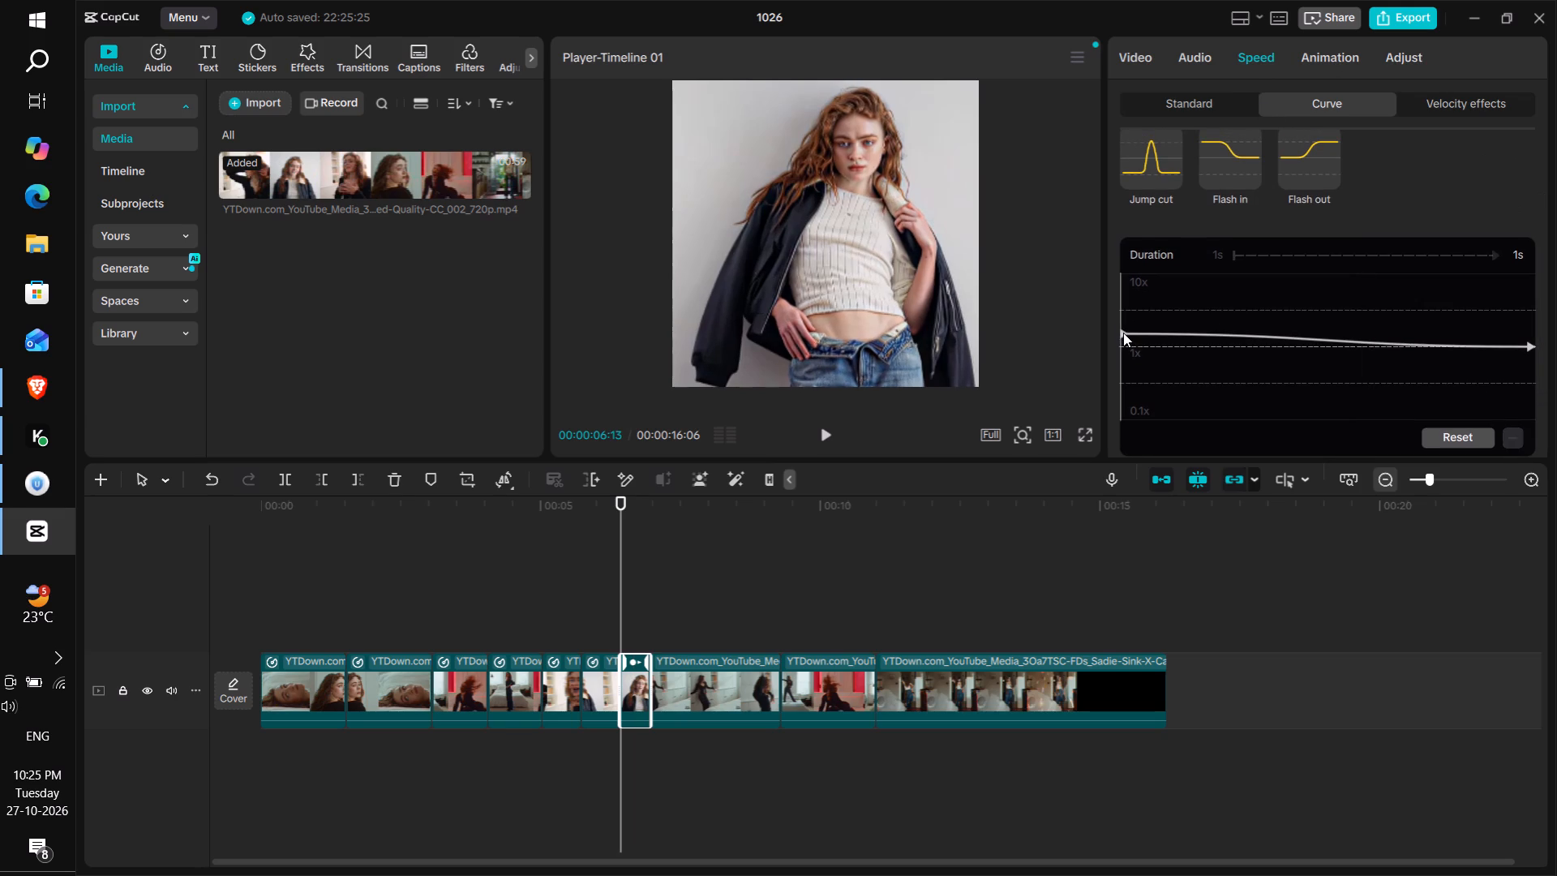
{"action": "left_click_drag", "start_coordinate": [1123, 333], "coordinate": [1126, 339]}
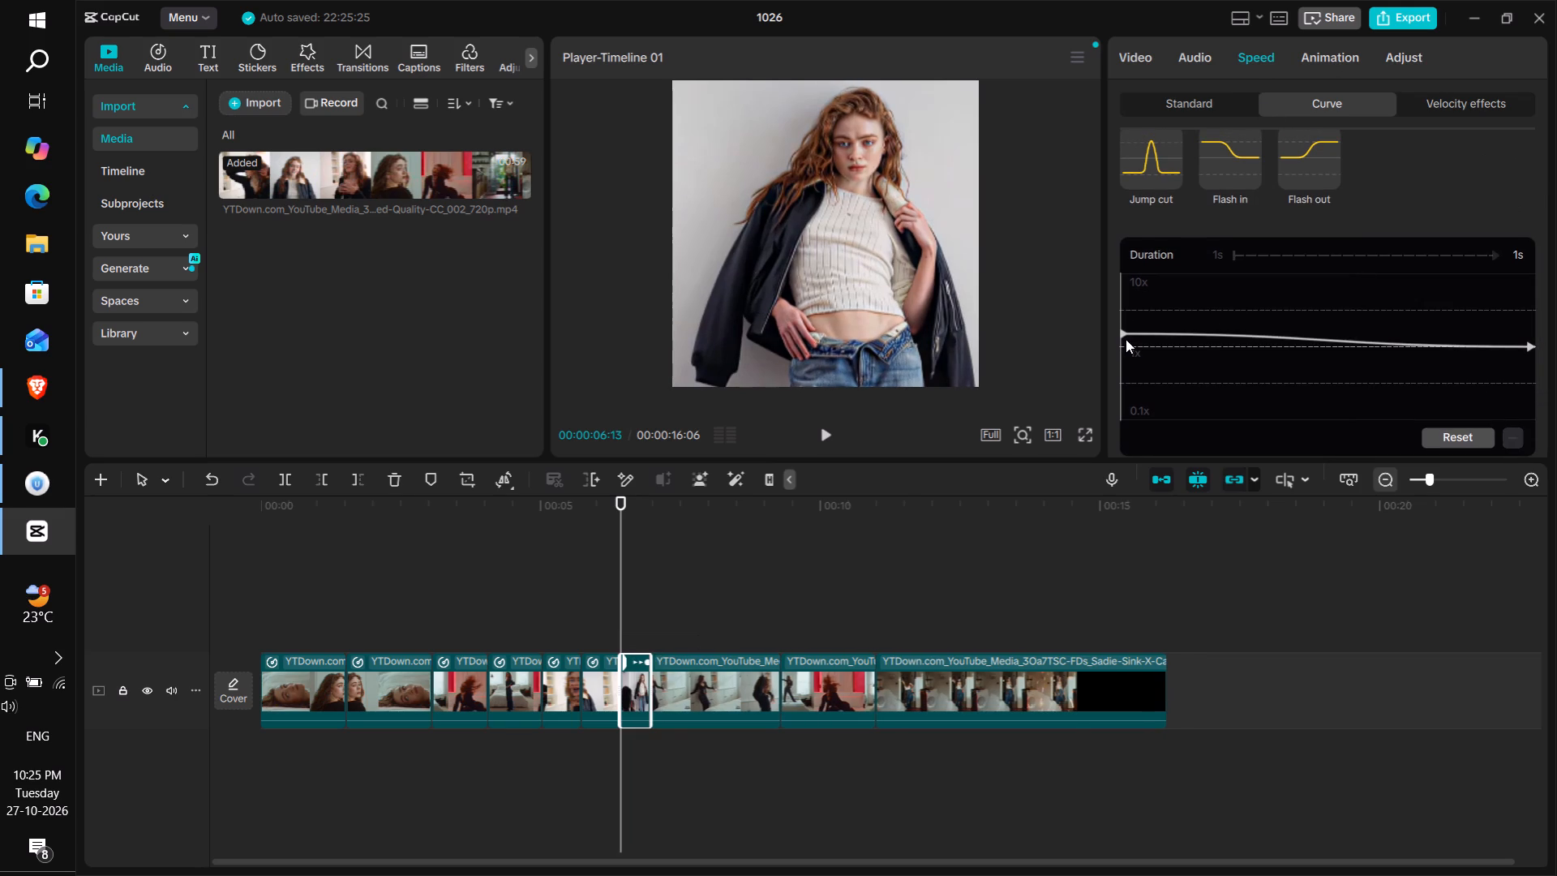
{"action": "left_click_drag", "start_coordinate": [1126, 339], "coordinate": [1126, 346]}
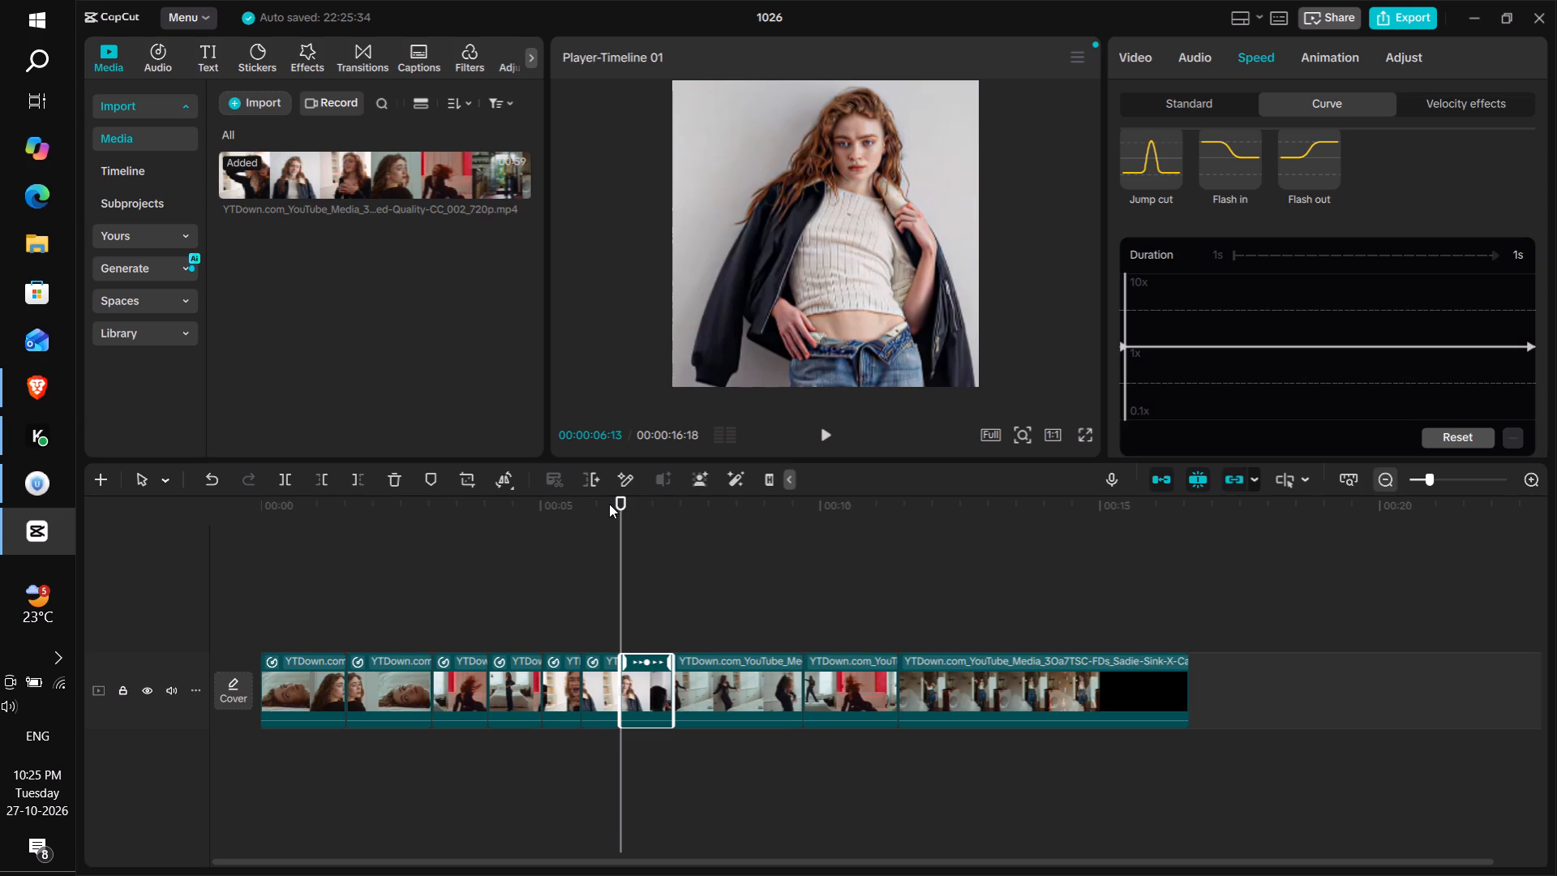
Play from just before the seventh clip to the start of the last one, reviewing the footage and cuts.
{"action": "left_click_drag", "start_coordinate": [609, 504], "coordinate": [594, 510]}
{"action": "key", "text": "space"}
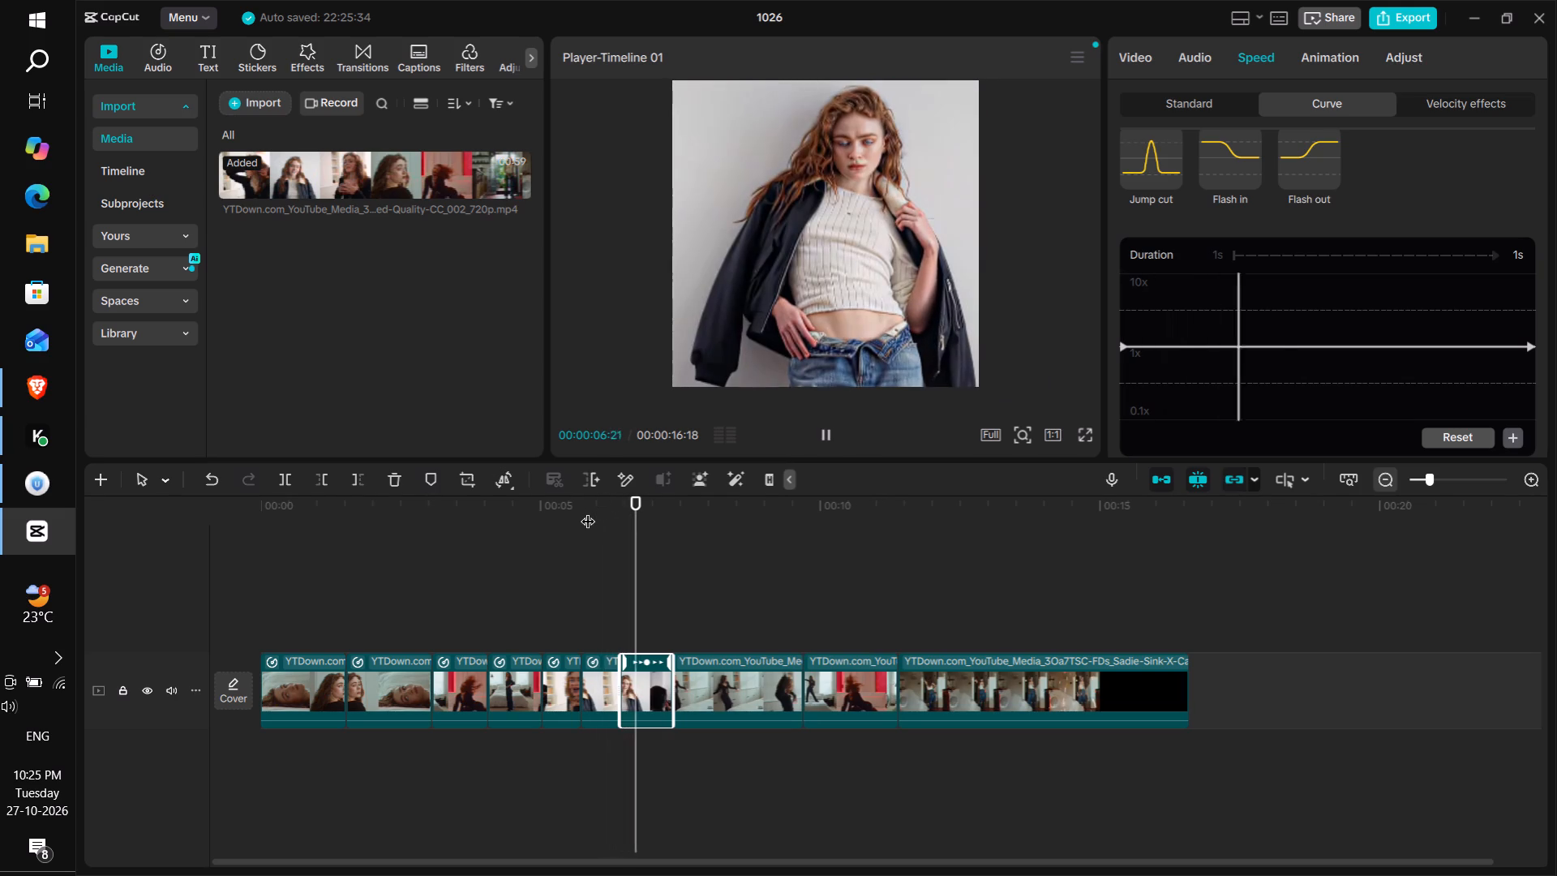
{"action": "key", "text": "space"}
{"action": "key", "text": "space"}
{"action": "key", "text": "space"}
{"action": "key", "text": "space"}
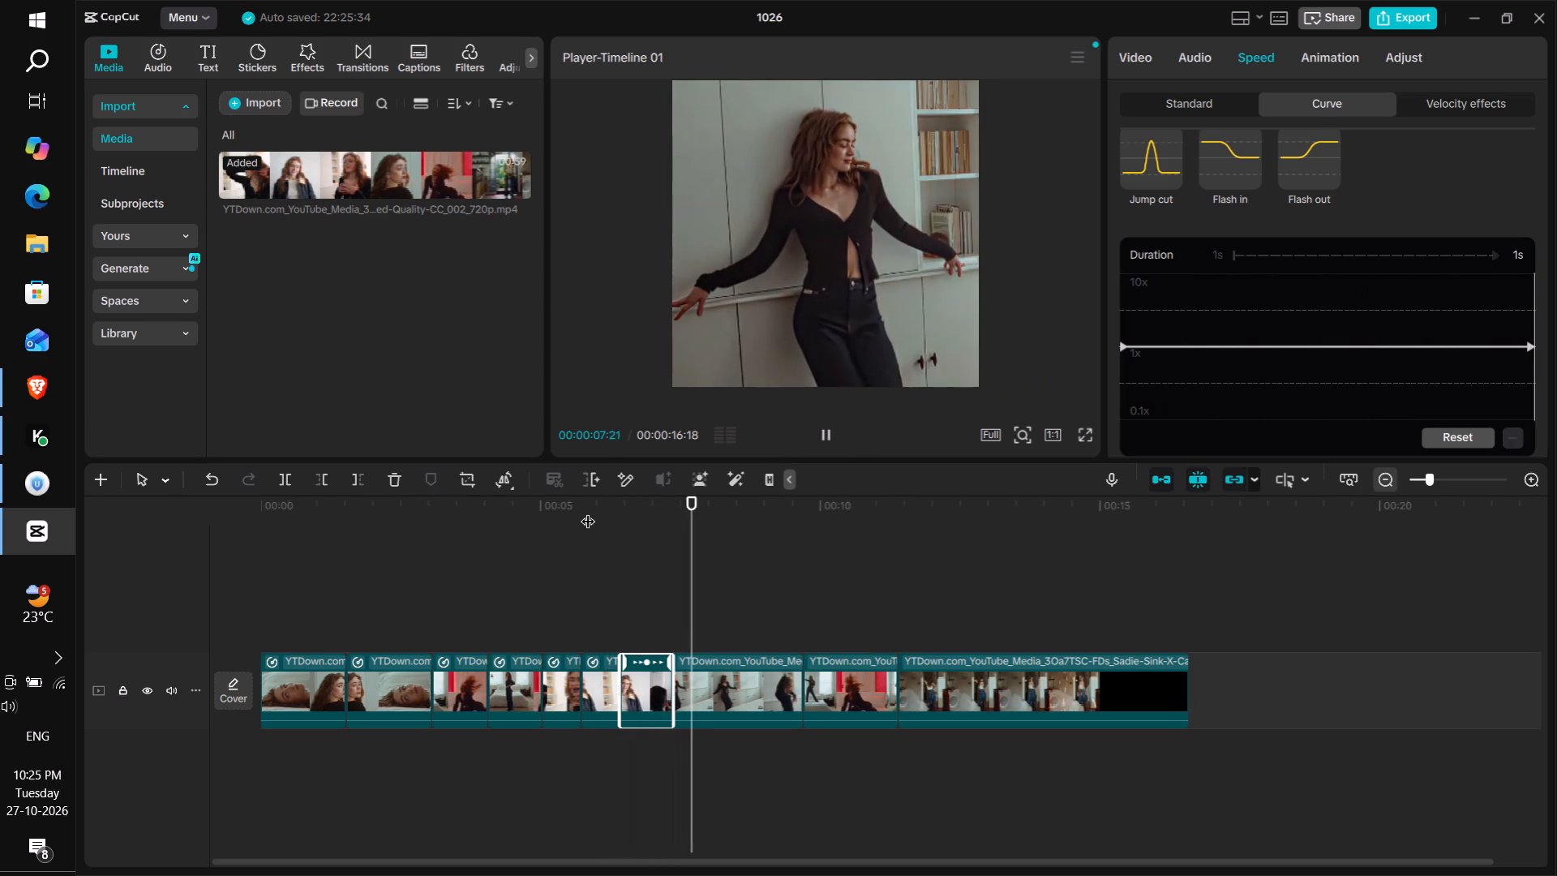
{"action": "key", "text": "space"}
{"action": "key", "text": "space"}
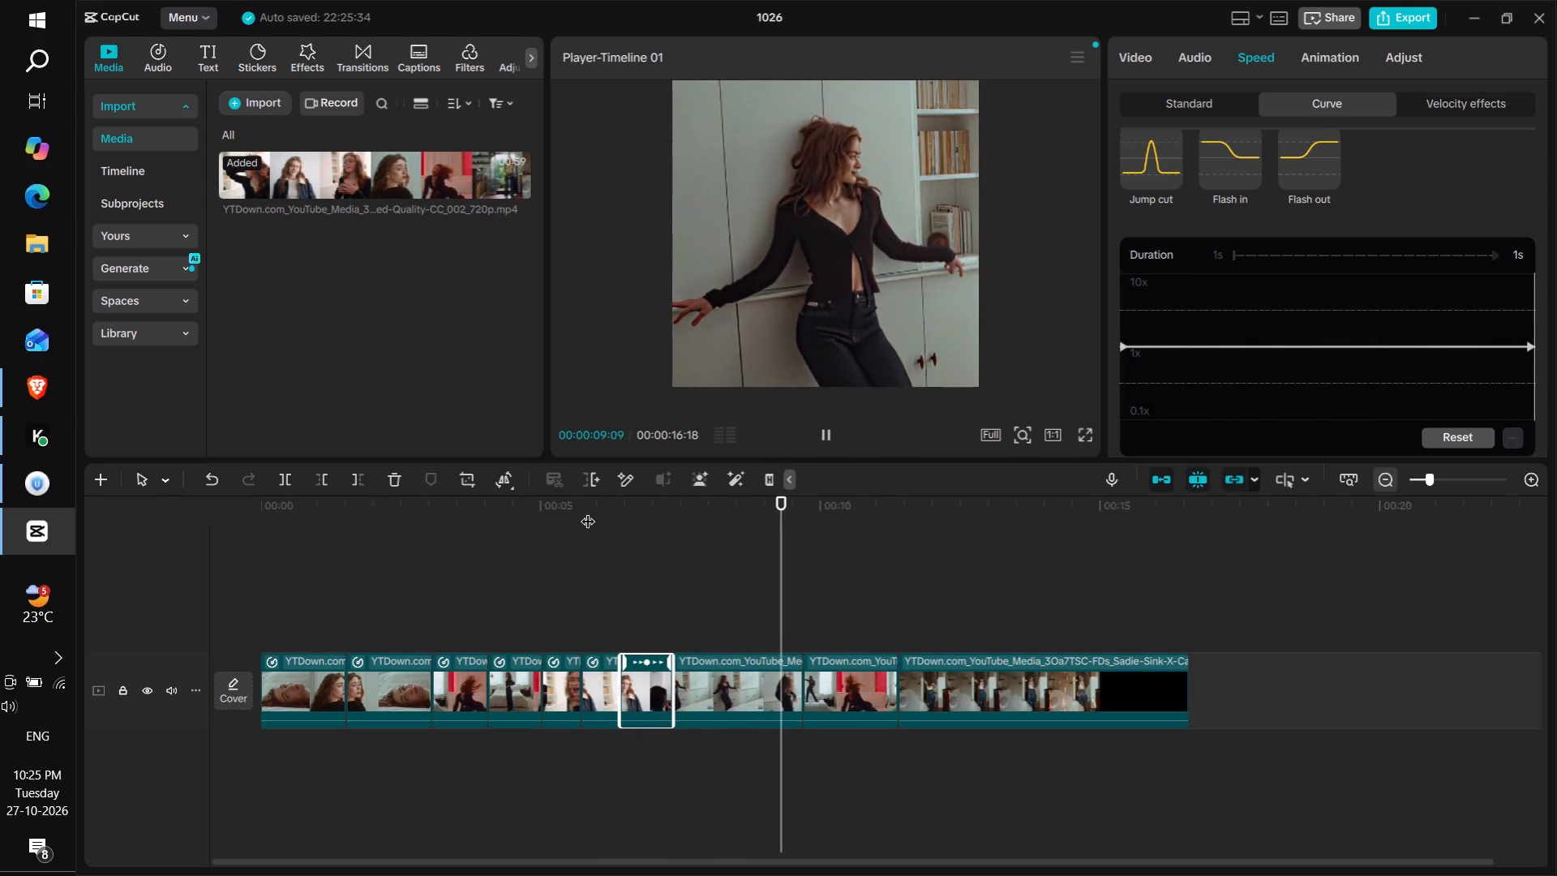
{"action": "key", "text": "space"}
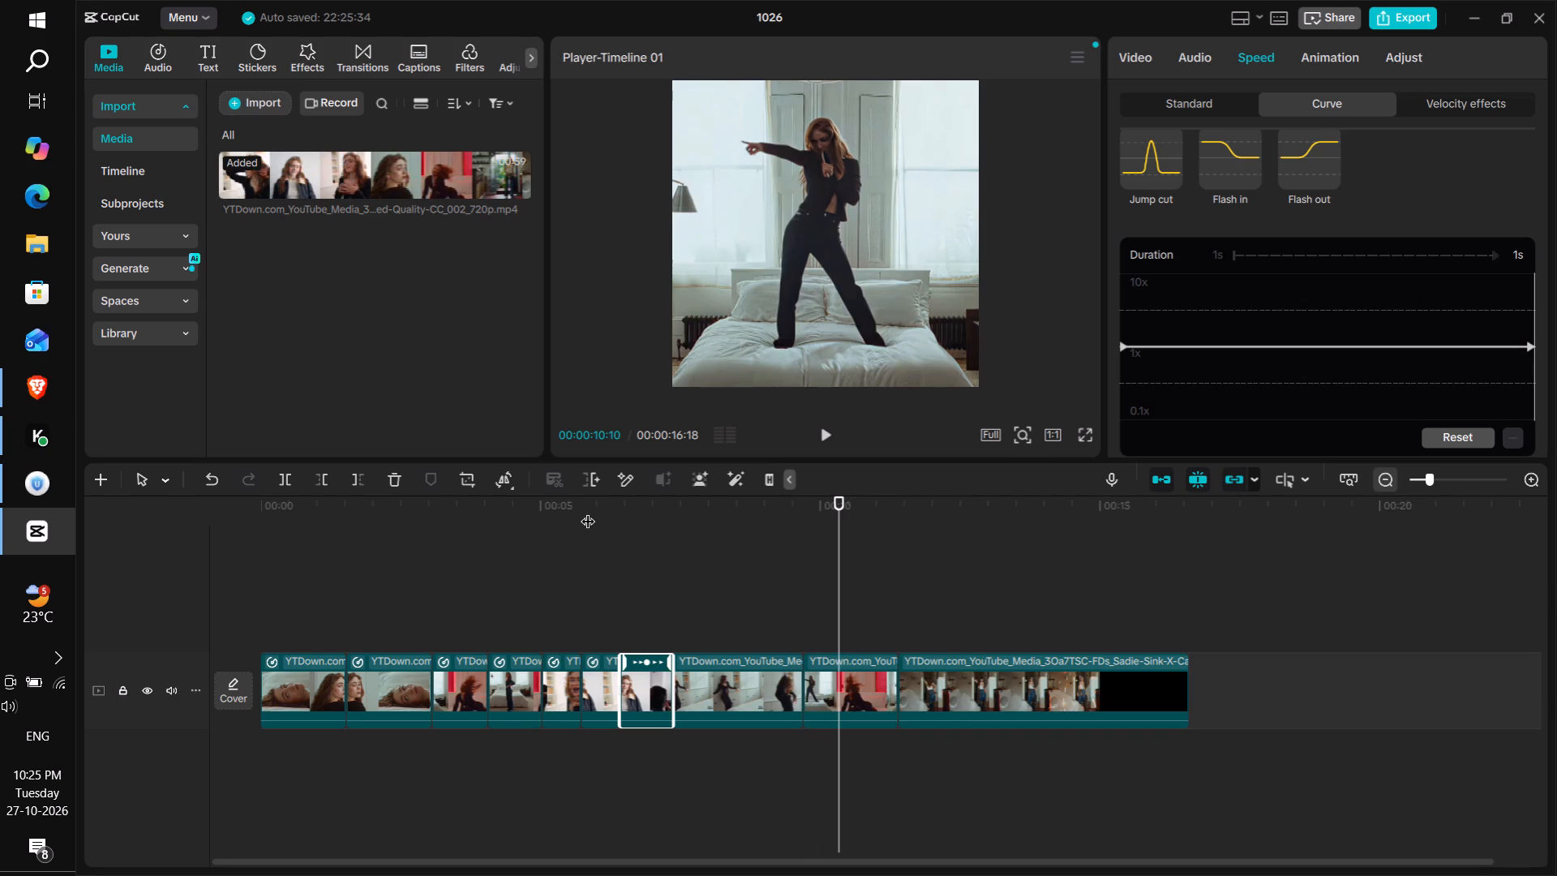
{"action": "key", "text": "space"}
{"action": "key", "text": "space"}
{"action": "key", "text": "space"}
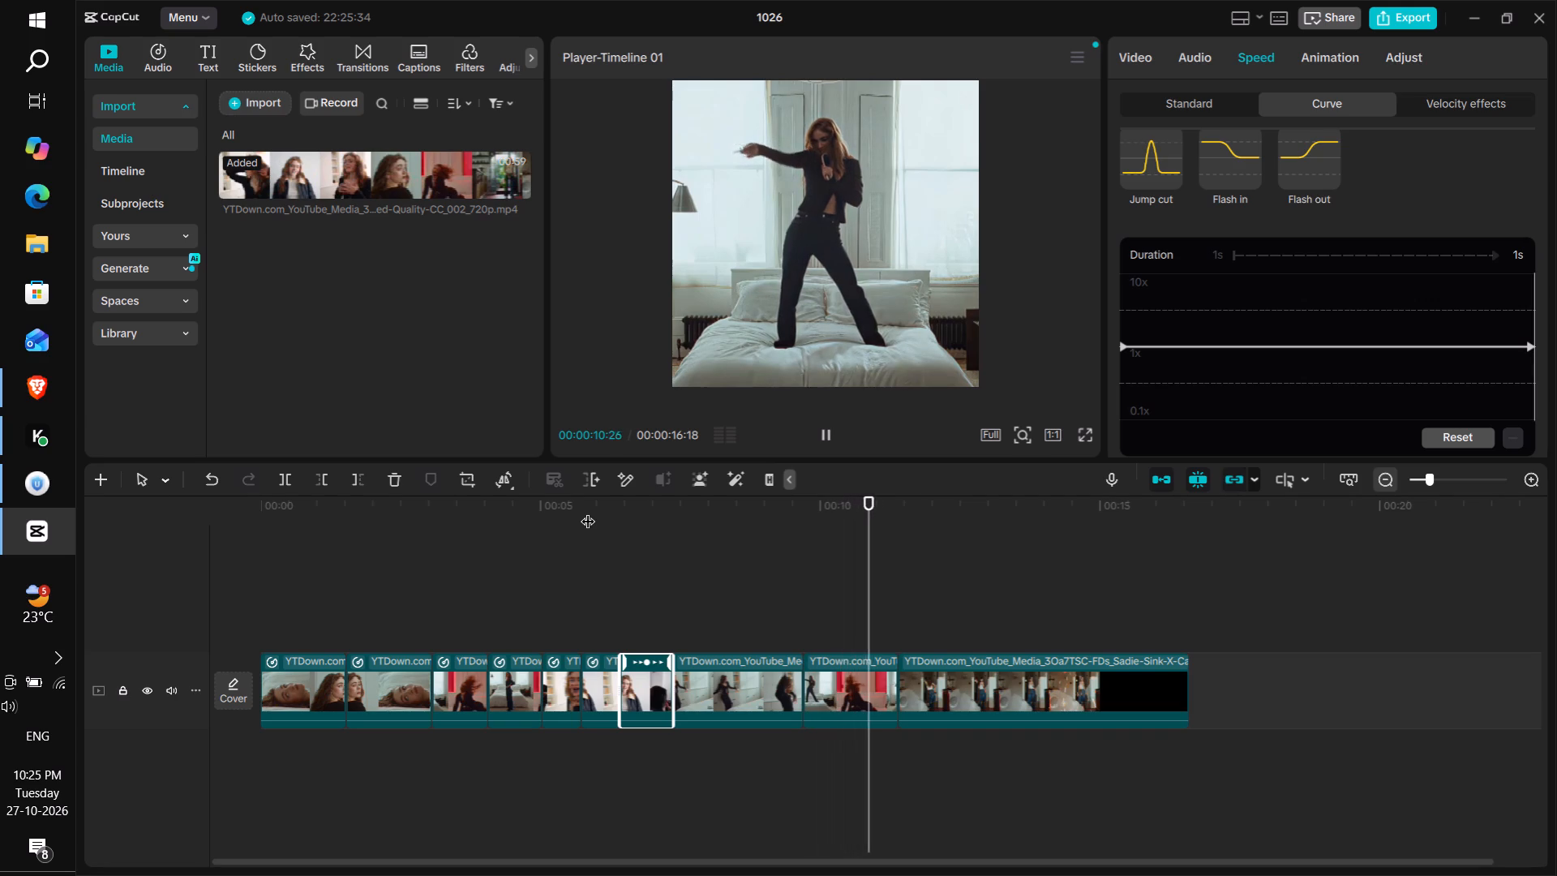
{"action": "key", "text": "space"}
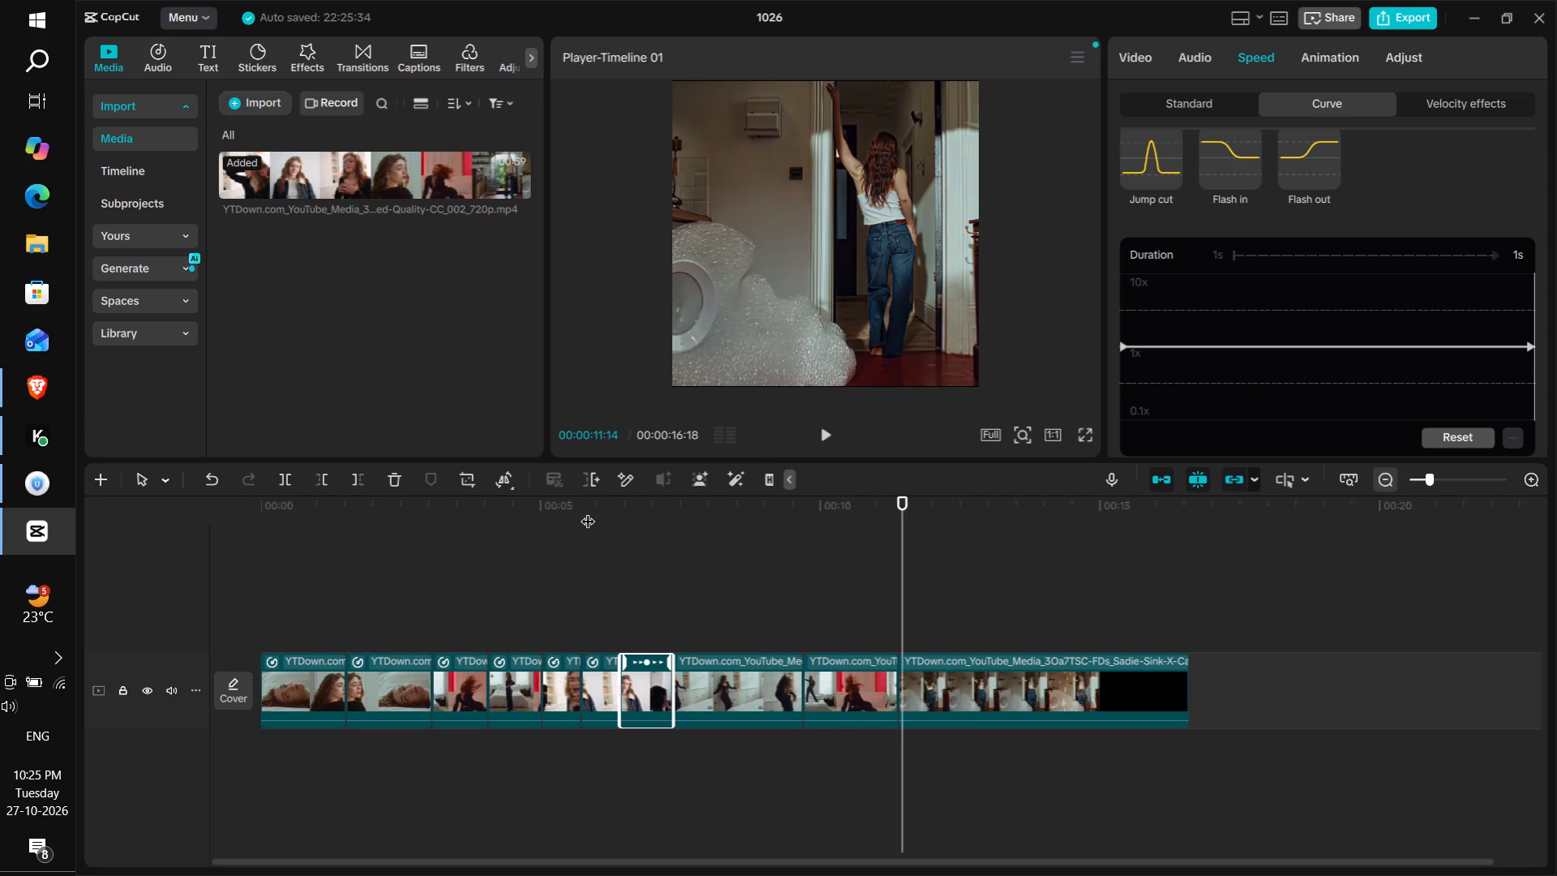
{"action": "left_click_drag", "start_coordinate": [864, 500], "coordinate": [783, 546]}
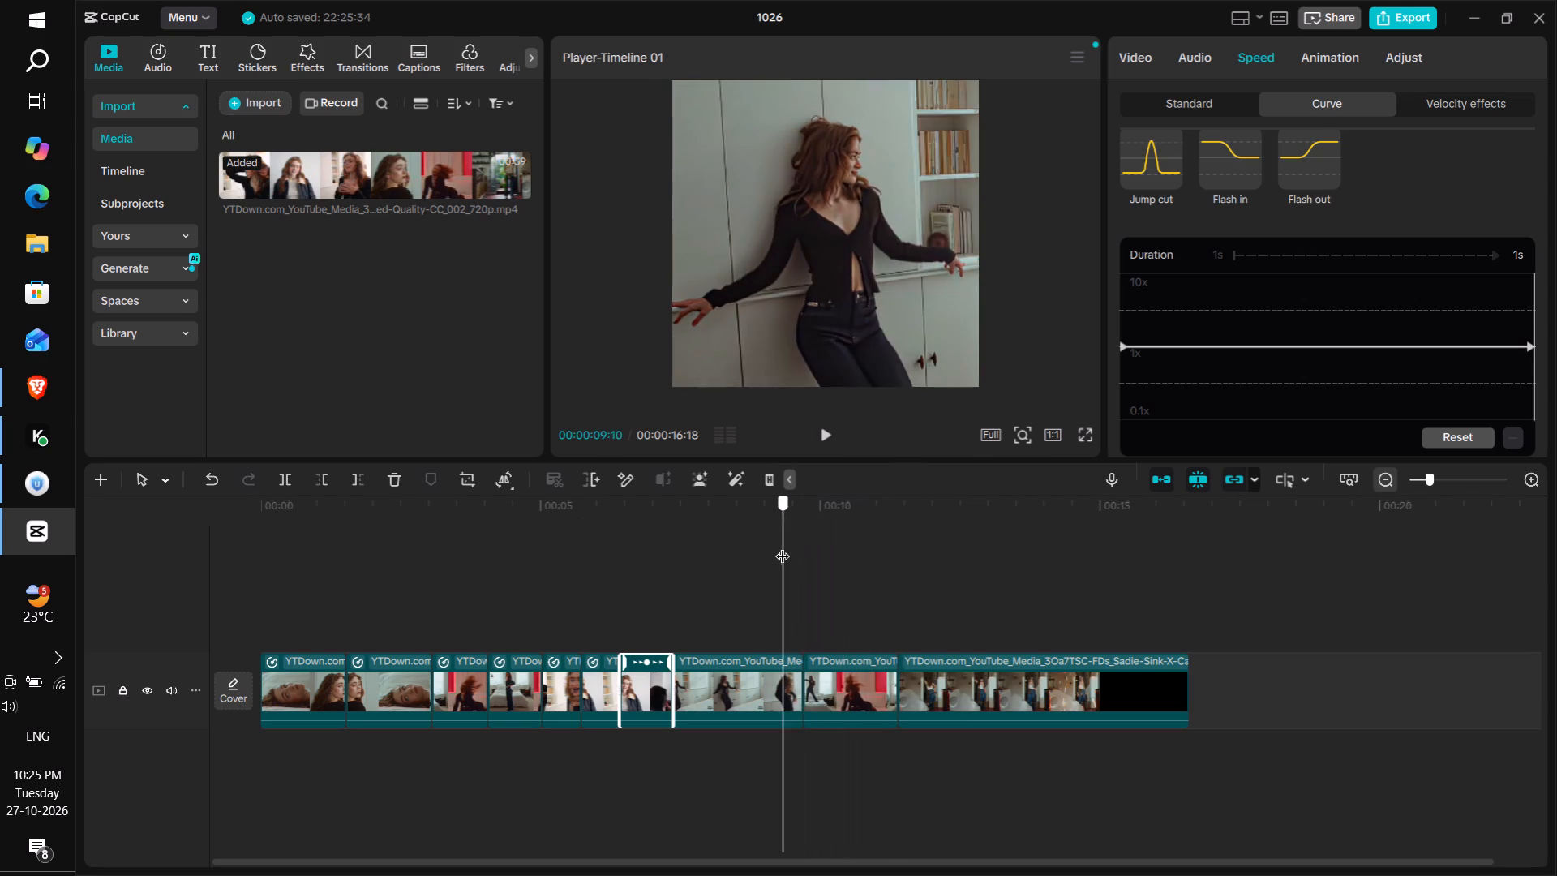
{"action": "left_click_drag", "start_coordinate": [783, 546], "coordinate": [831, 536]}
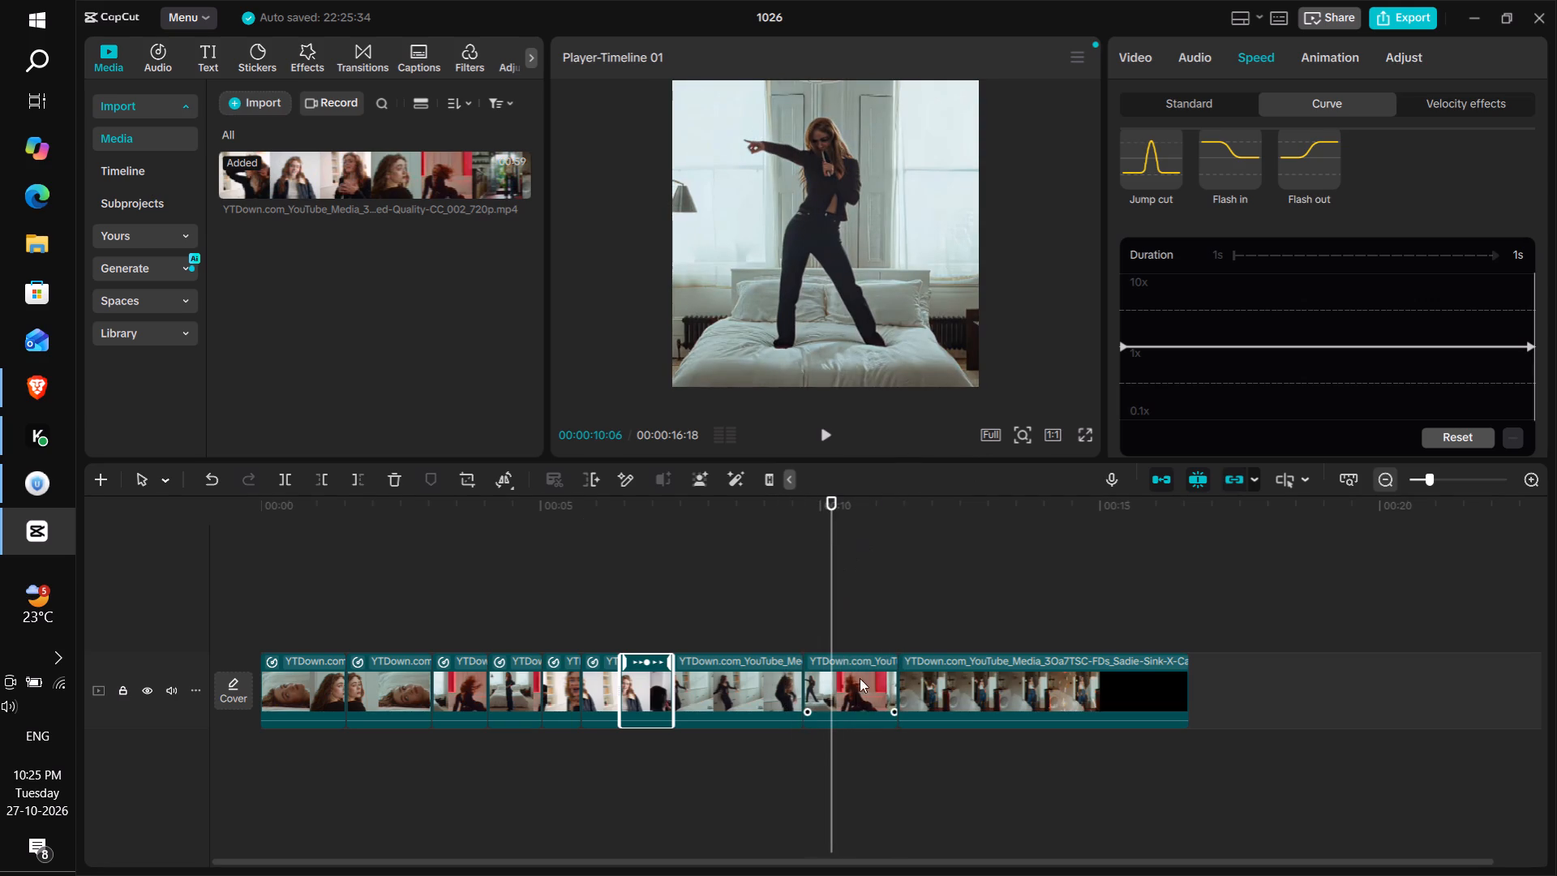
Apply a Custom speed curve to the ninth clip, the woman dancing on the bed, and remove its three middle points.
{"action": "left_click", "coordinate": [860, 677]}
{"action": "left_click", "coordinate": [1243, 168]}
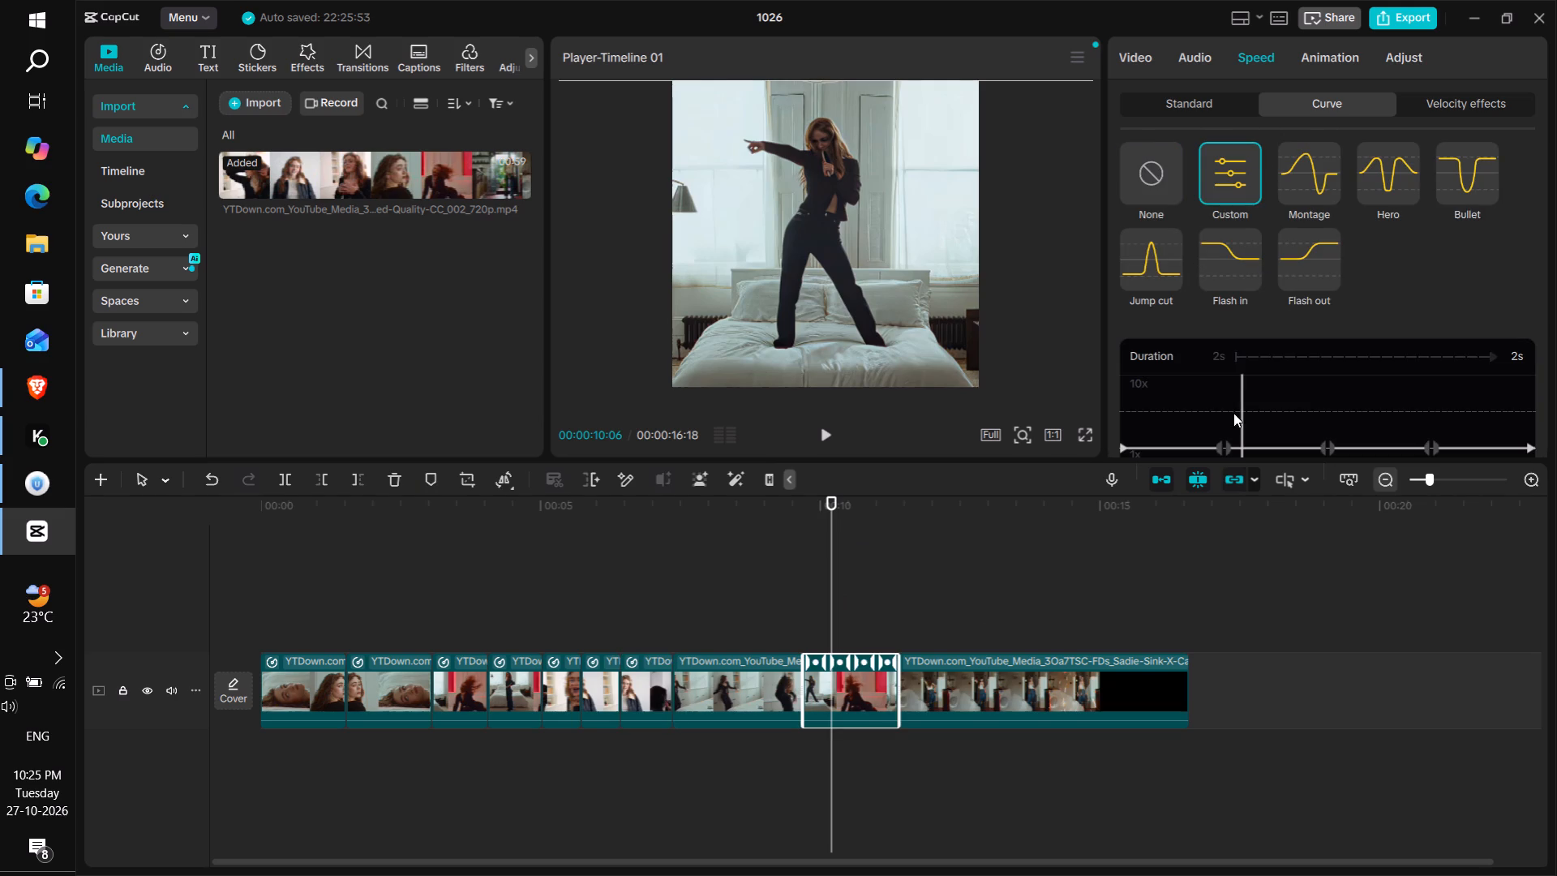
{"action": "scroll", "coordinate": [1254, 388], "scroll_direction": "down", "scroll_amount": 3}
{"action": "left_click", "coordinate": [1223, 264]}
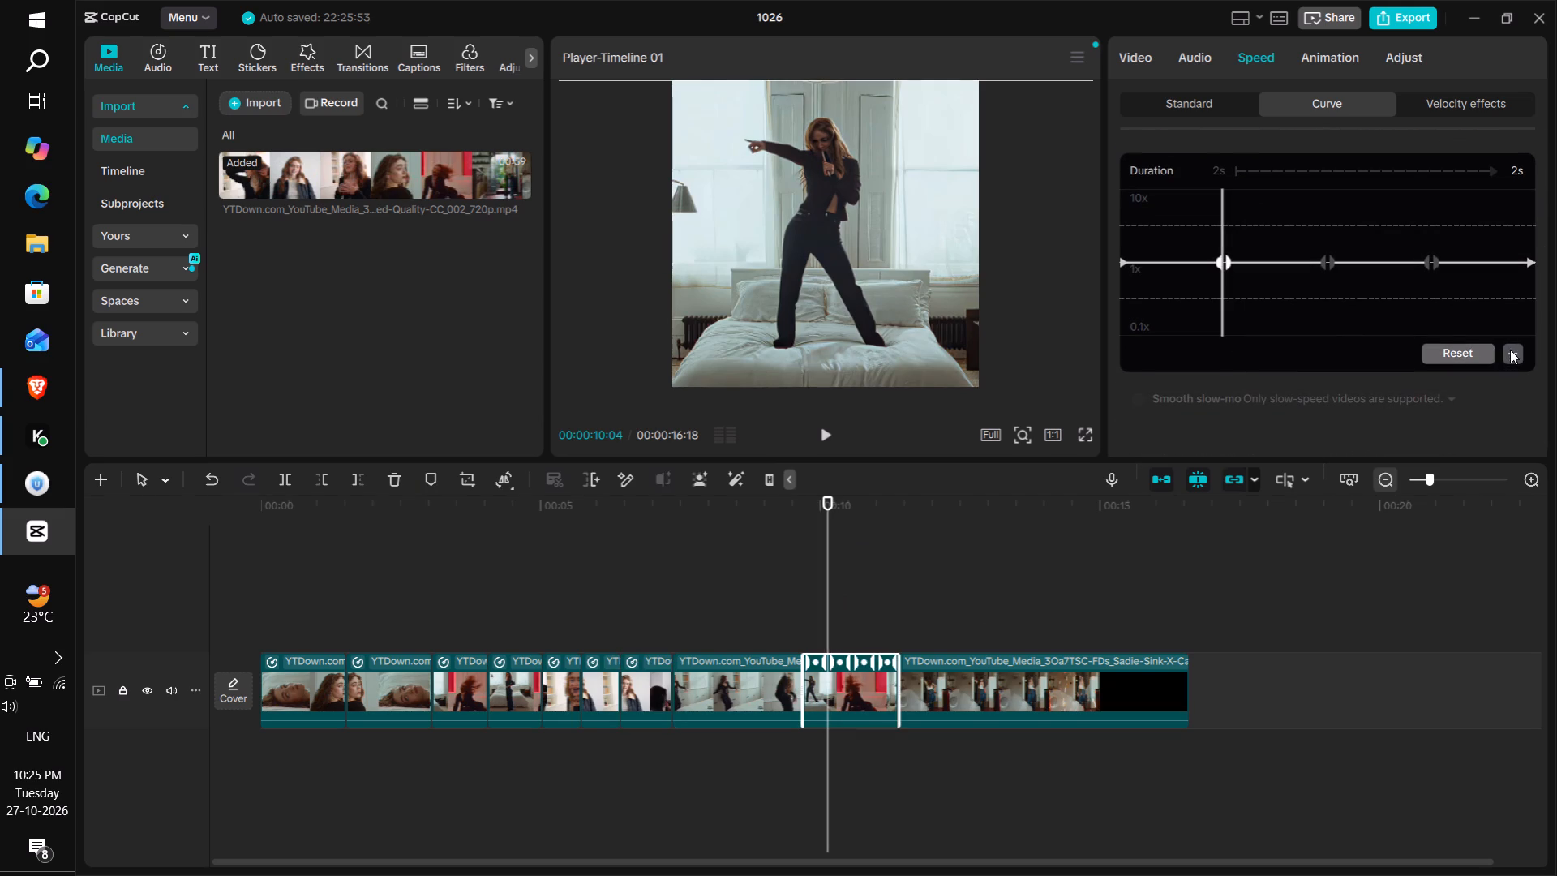
{"action": "left_click", "coordinate": [1510, 350]}
{"action": "left_click", "coordinate": [1335, 260]}
{"action": "left_click", "coordinate": [1514, 353]}
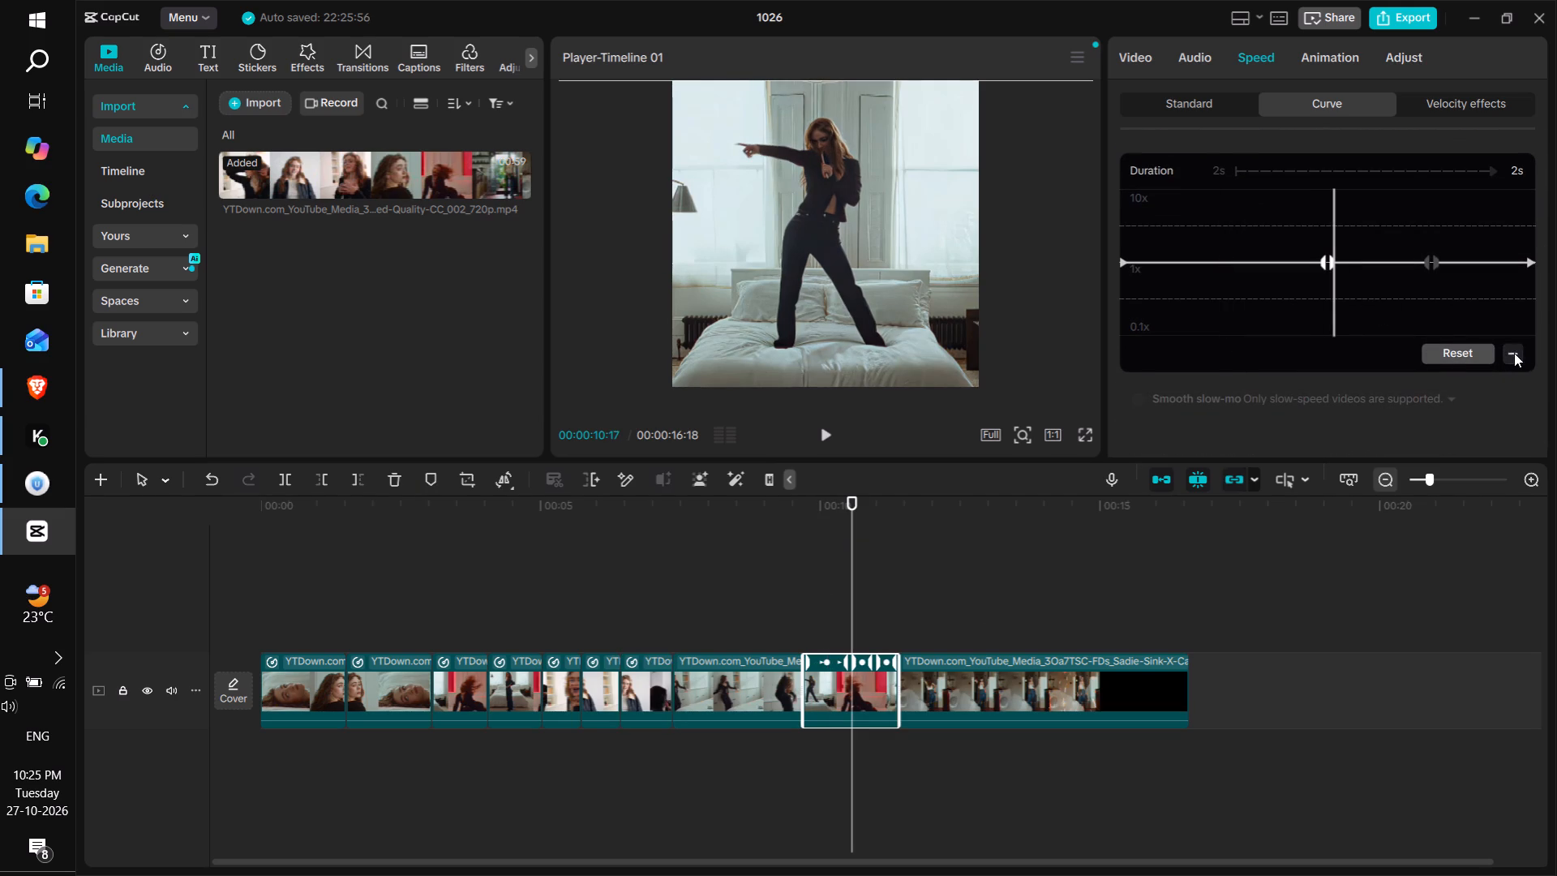
{"action": "left_click", "coordinate": [1431, 266]}
{"action": "left_click", "coordinate": [1512, 347]}
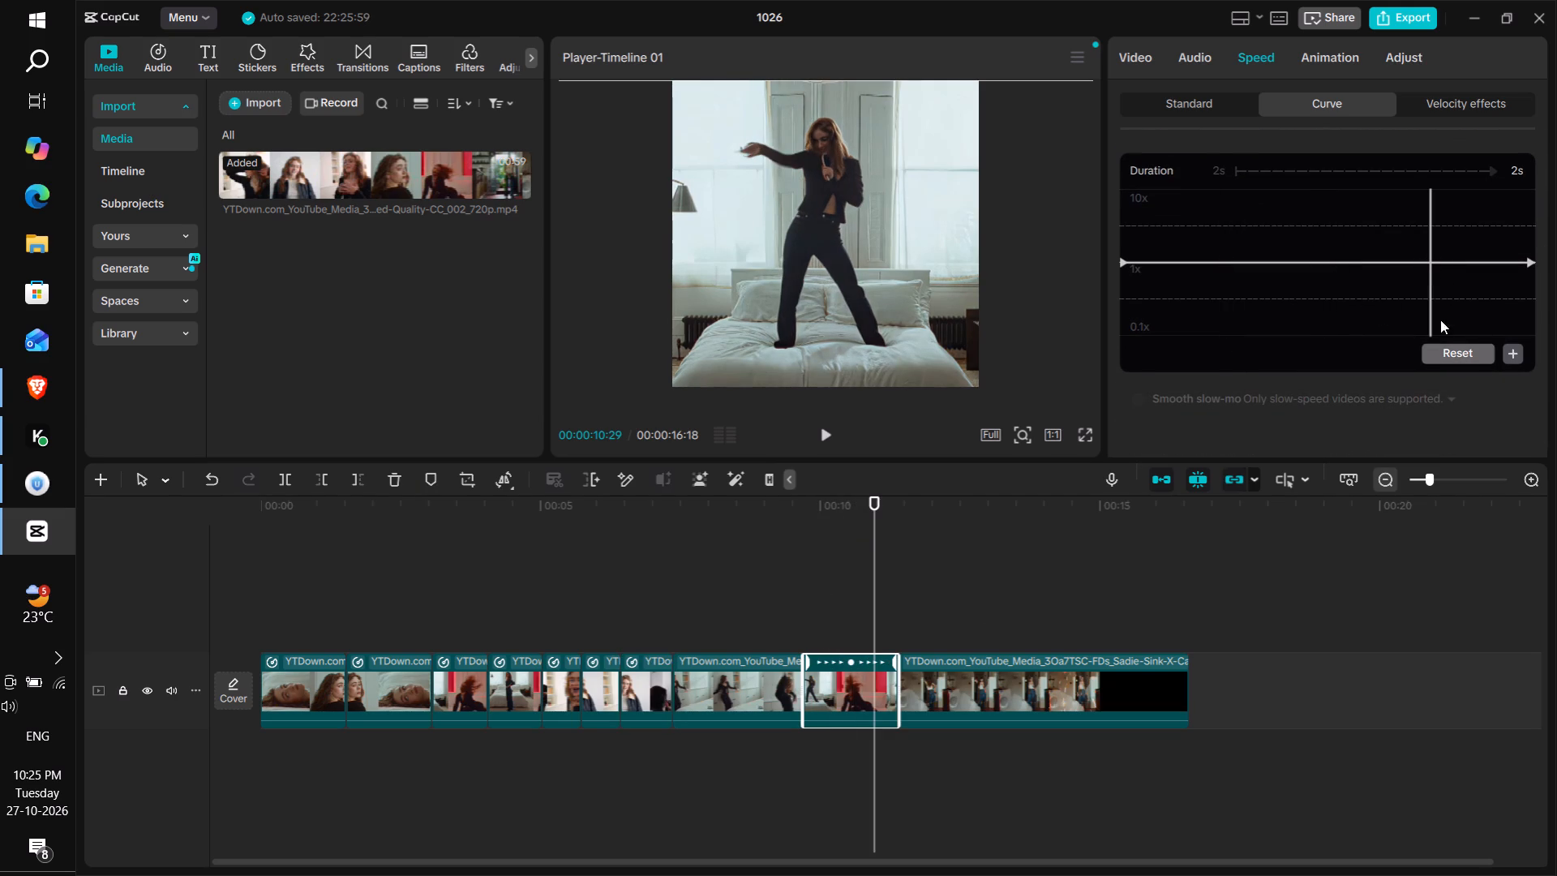
Raise the start point of the ninth clip's speed curve to about 3.5x and play back the slowdown.
{"action": "left_click_drag", "start_coordinate": [1122, 263], "coordinate": [1122, 260]}
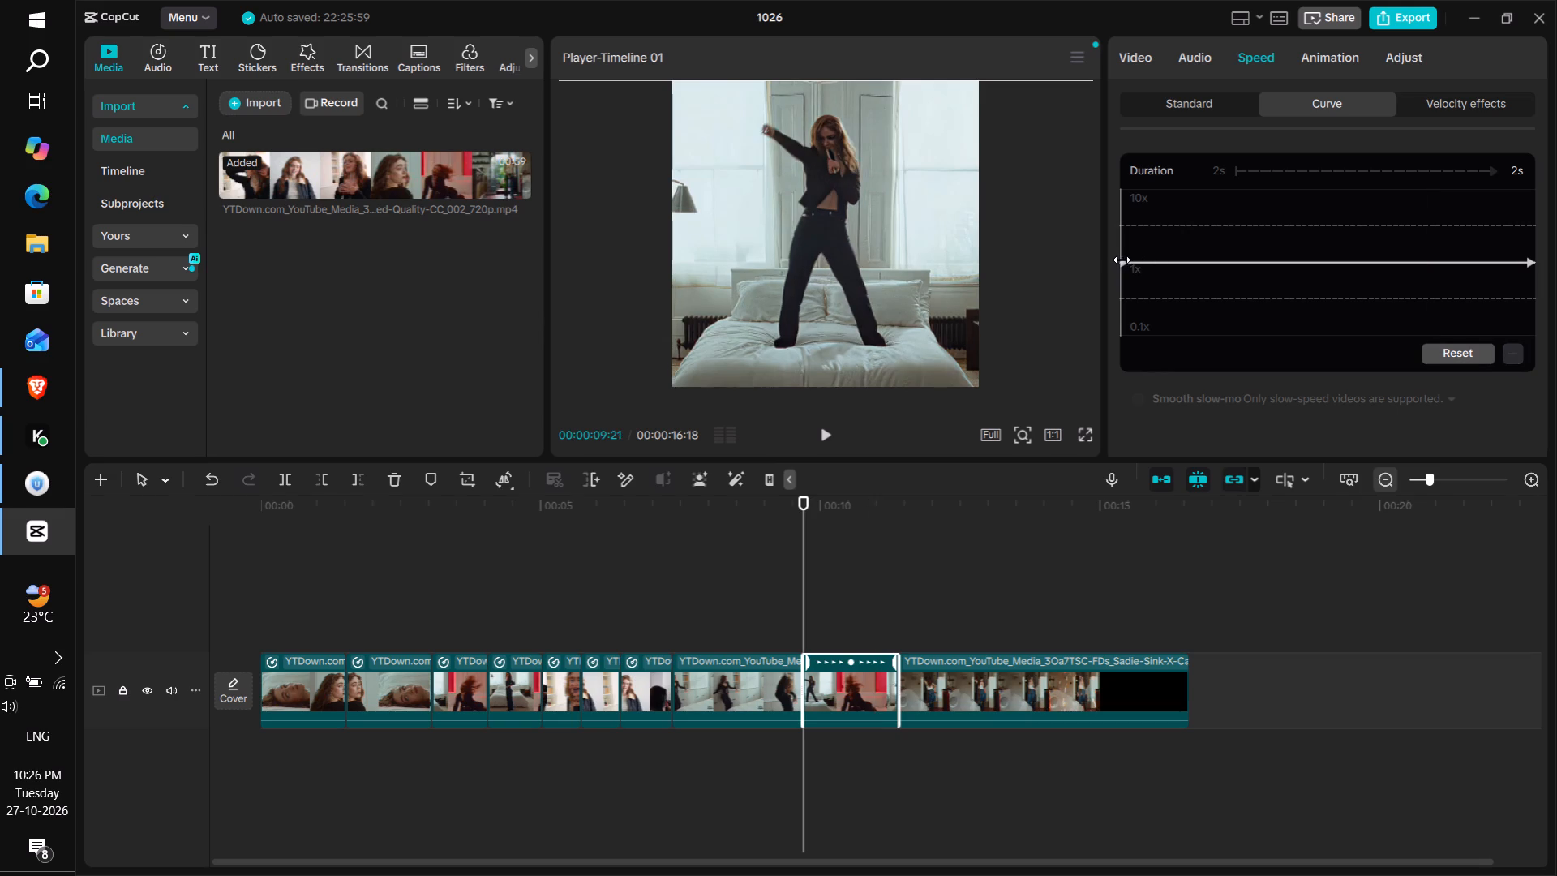
{"action": "left_click_drag", "start_coordinate": [1122, 260], "coordinate": [1126, 250]}
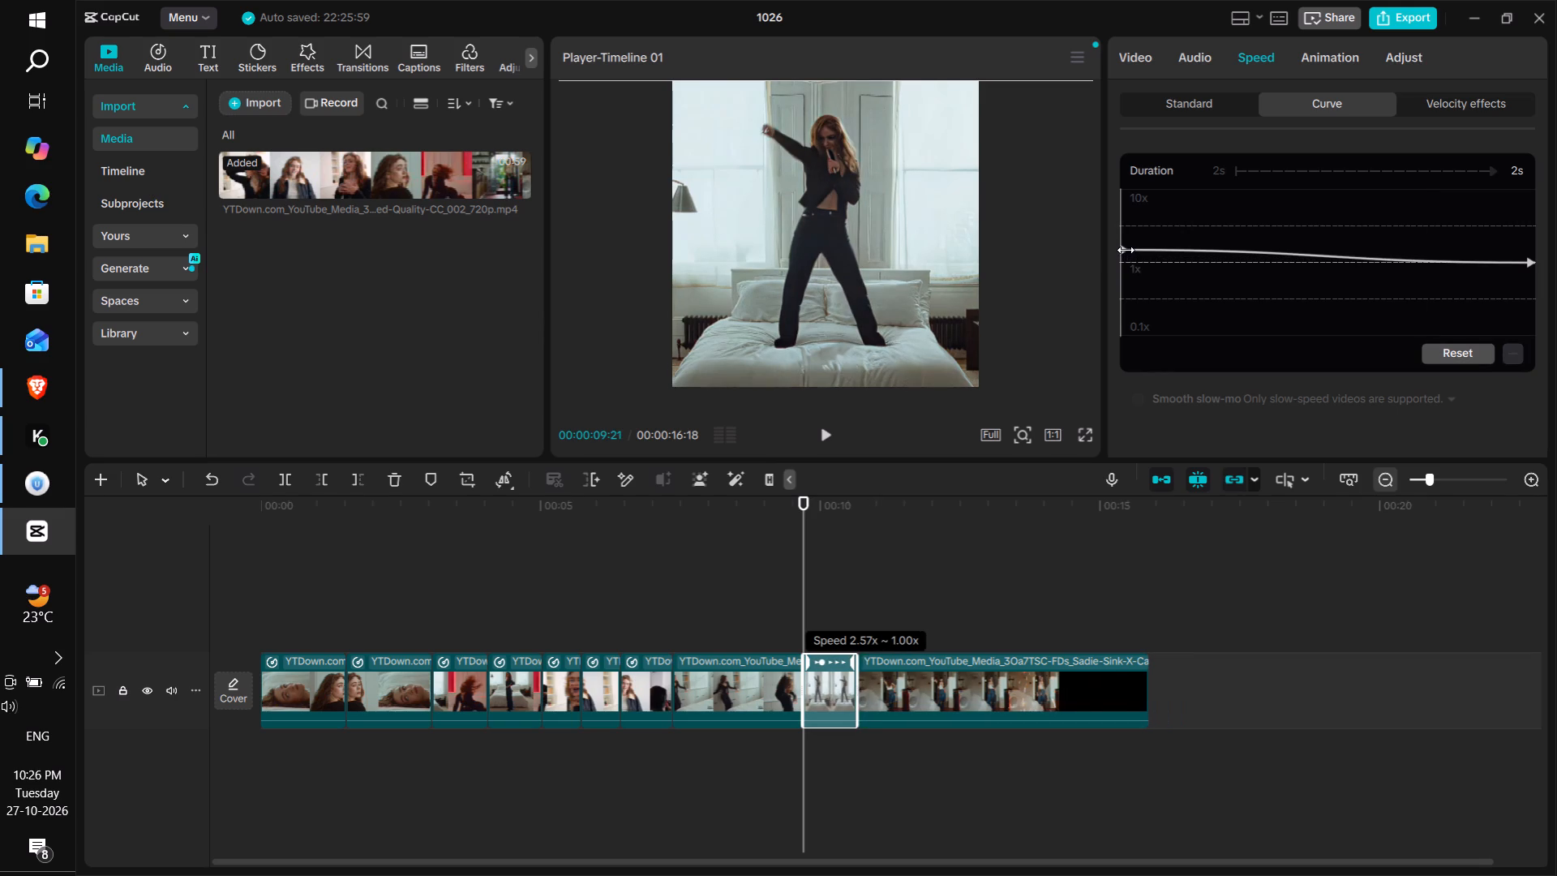
{"action": "left_click_drag", "start_coordinate": [1126, 250], "coordinate": [1127, 243]}
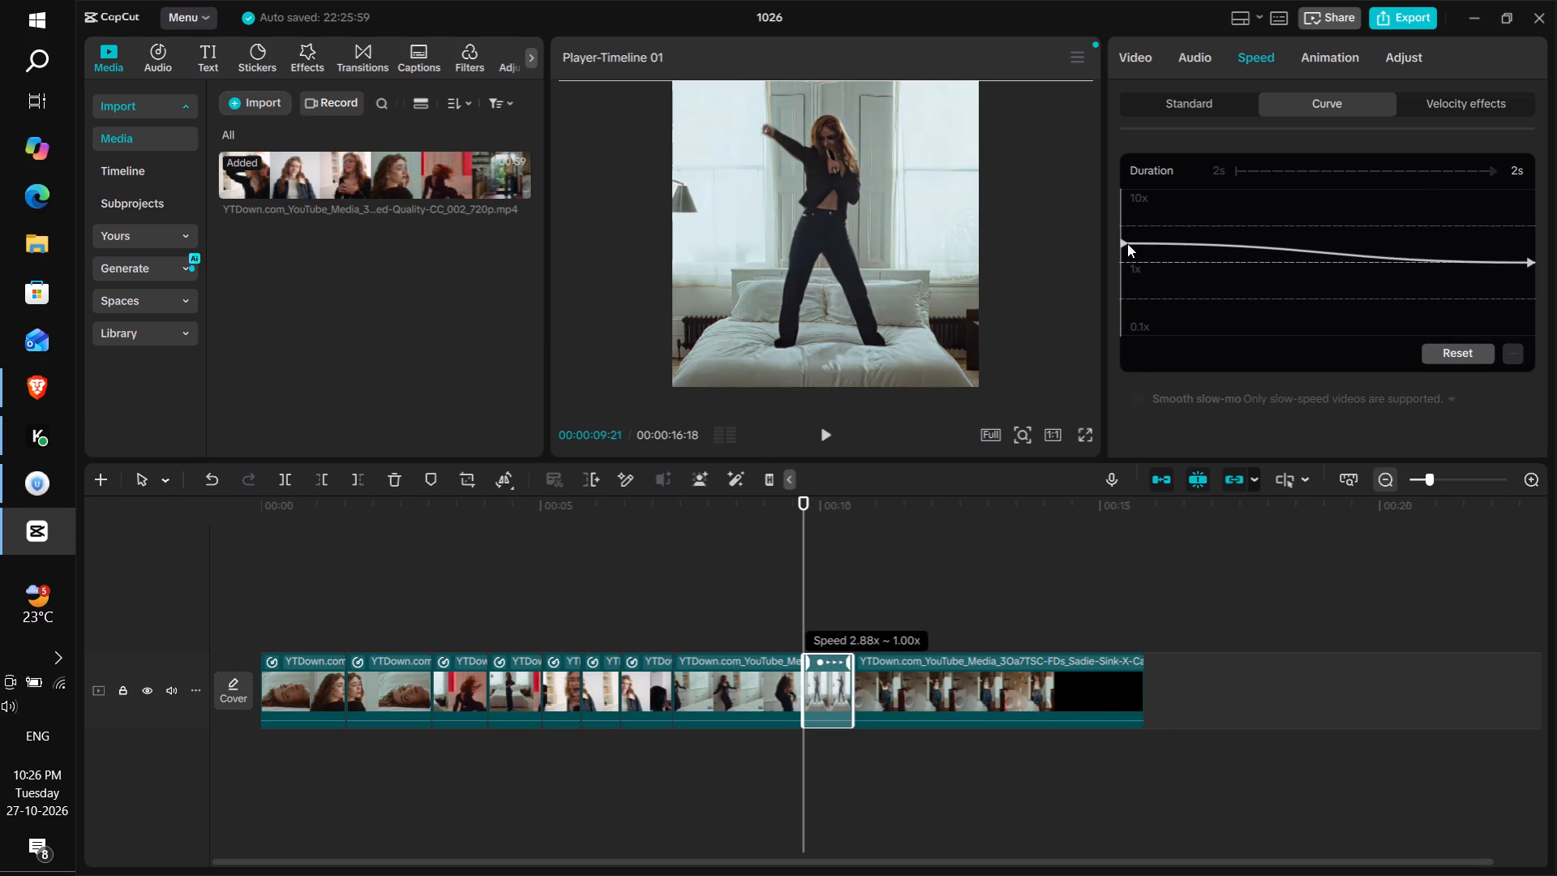
{"action": "left_click_drag", "start_coordinate": [1127, 243], "coordinate": [1129, 238]}
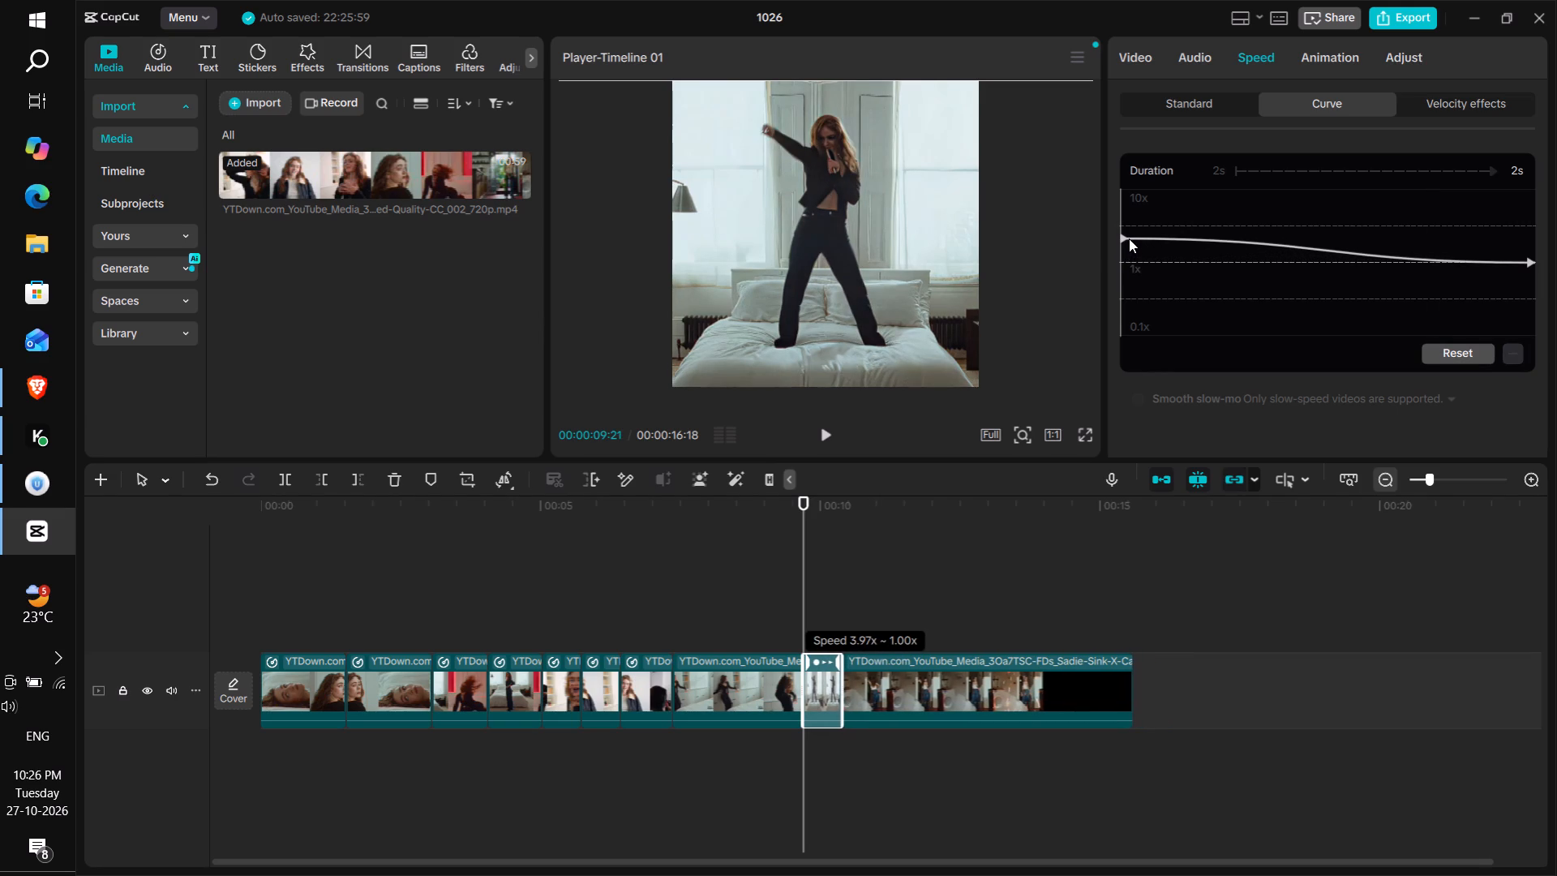
{"action": "left_click_drag", "start_coordinate": [1129, 238], "coordinate": [1129, 240]}
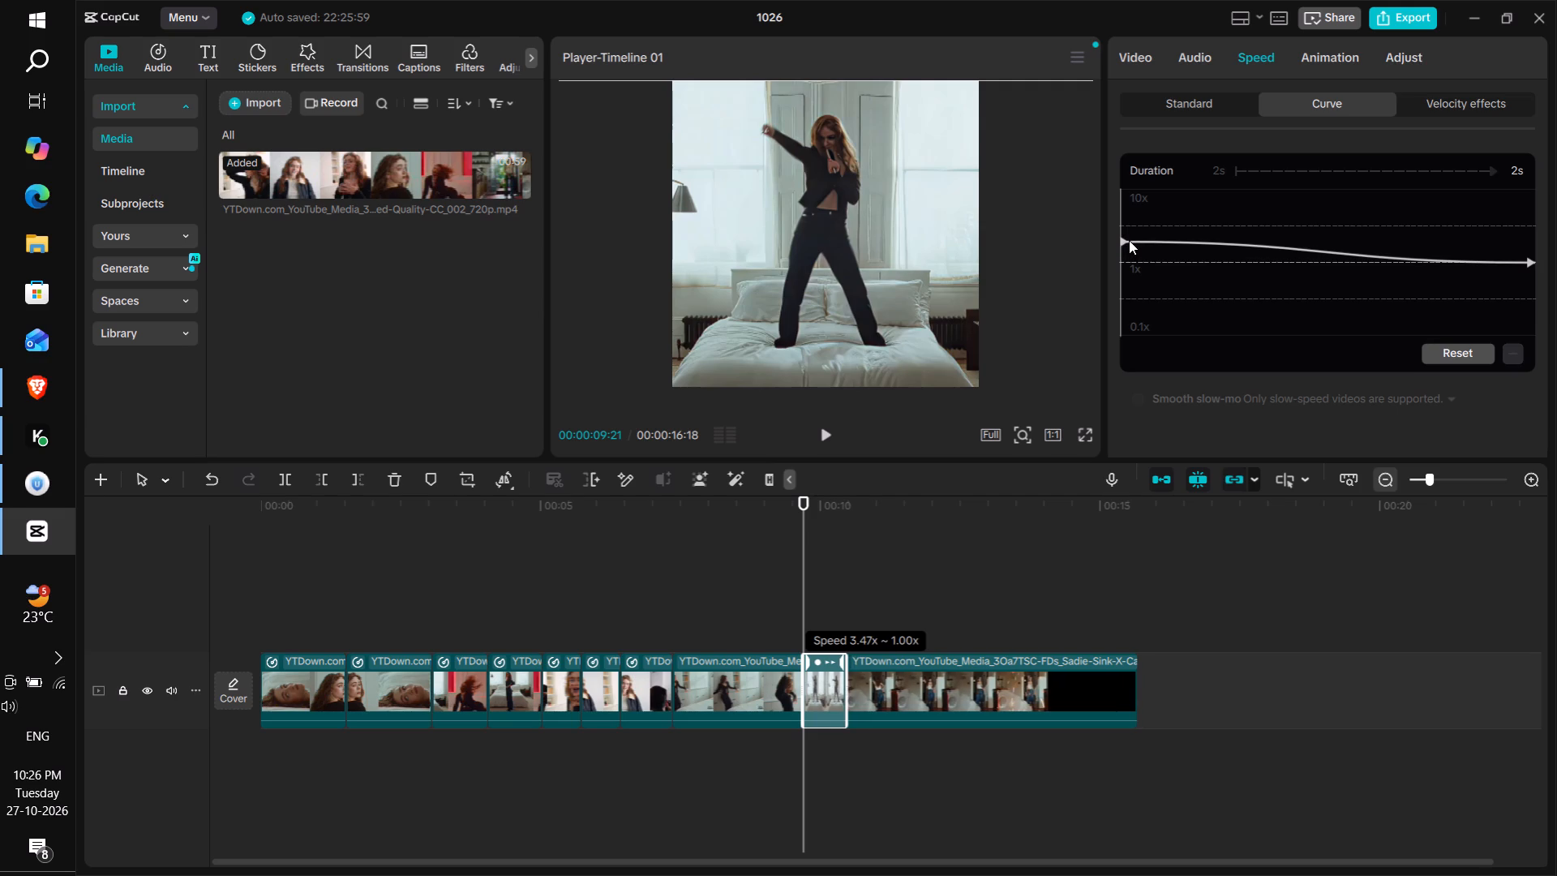
{"action": "left_click_drag", "start_coordinate": [1129, 240], "coordinate": [1127, 241]}
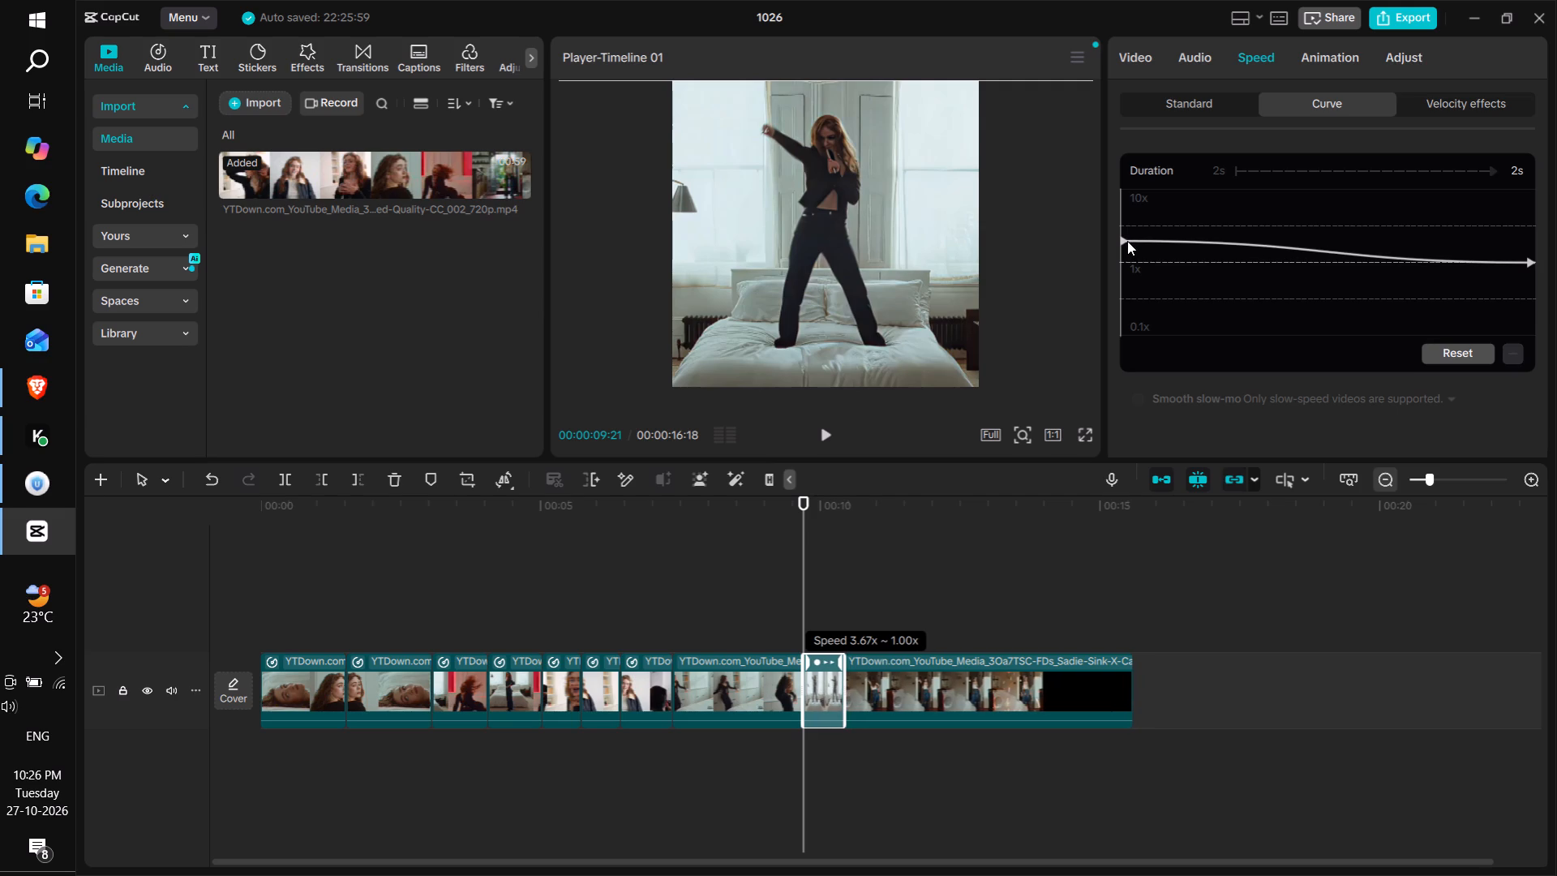
{"action": "left_click_drag", "start_coordinate": [1127, 241], "coordinate": [1127, 242]}
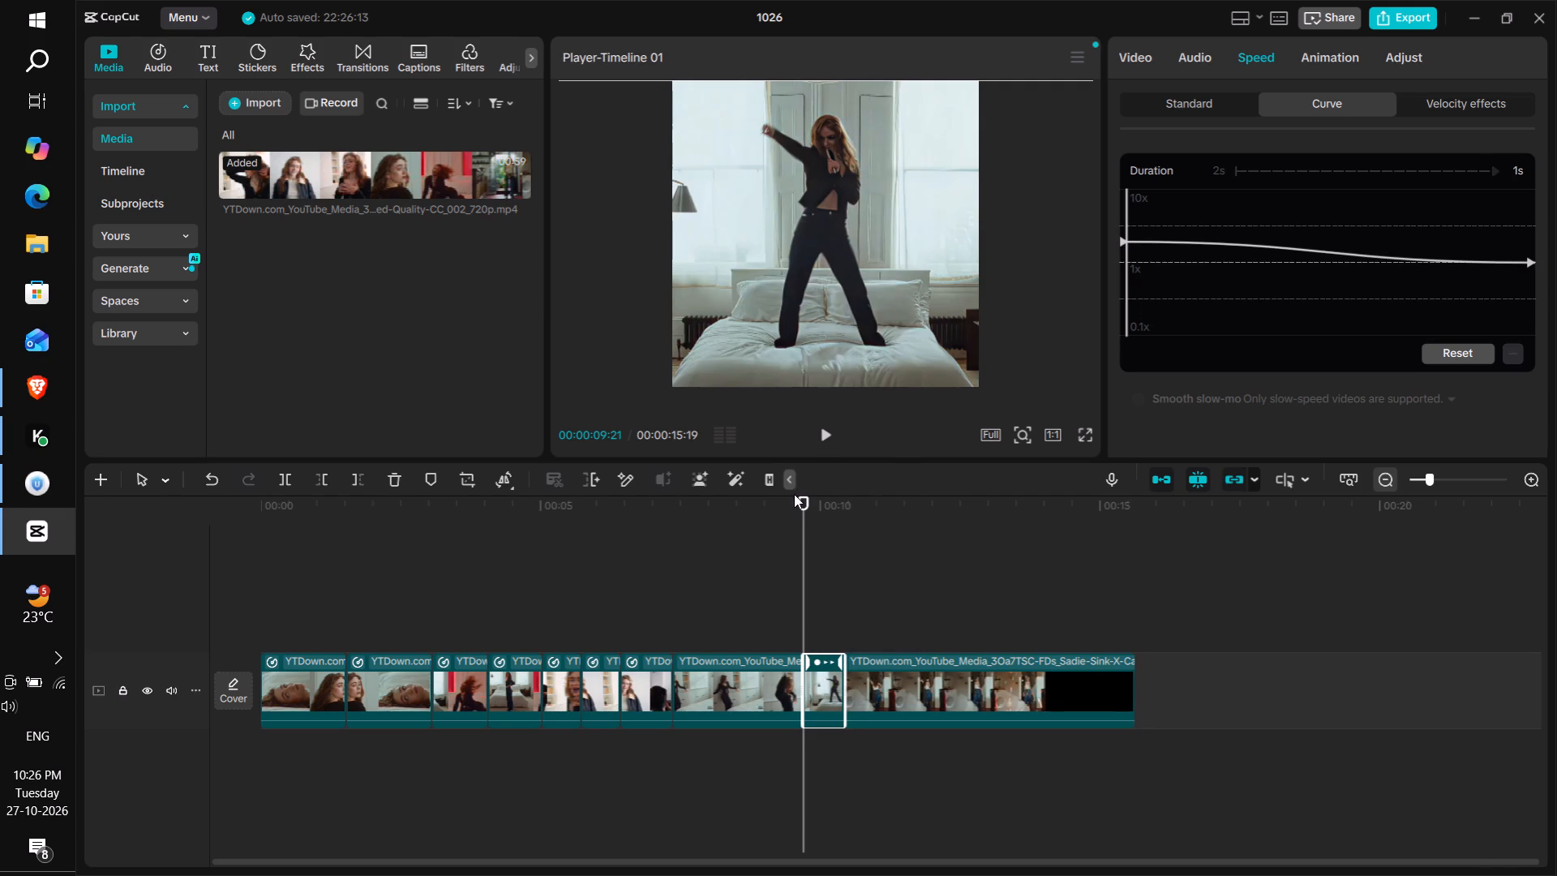
{"action": "key", "text": "space"}
{"action": "key", "text": "space"}
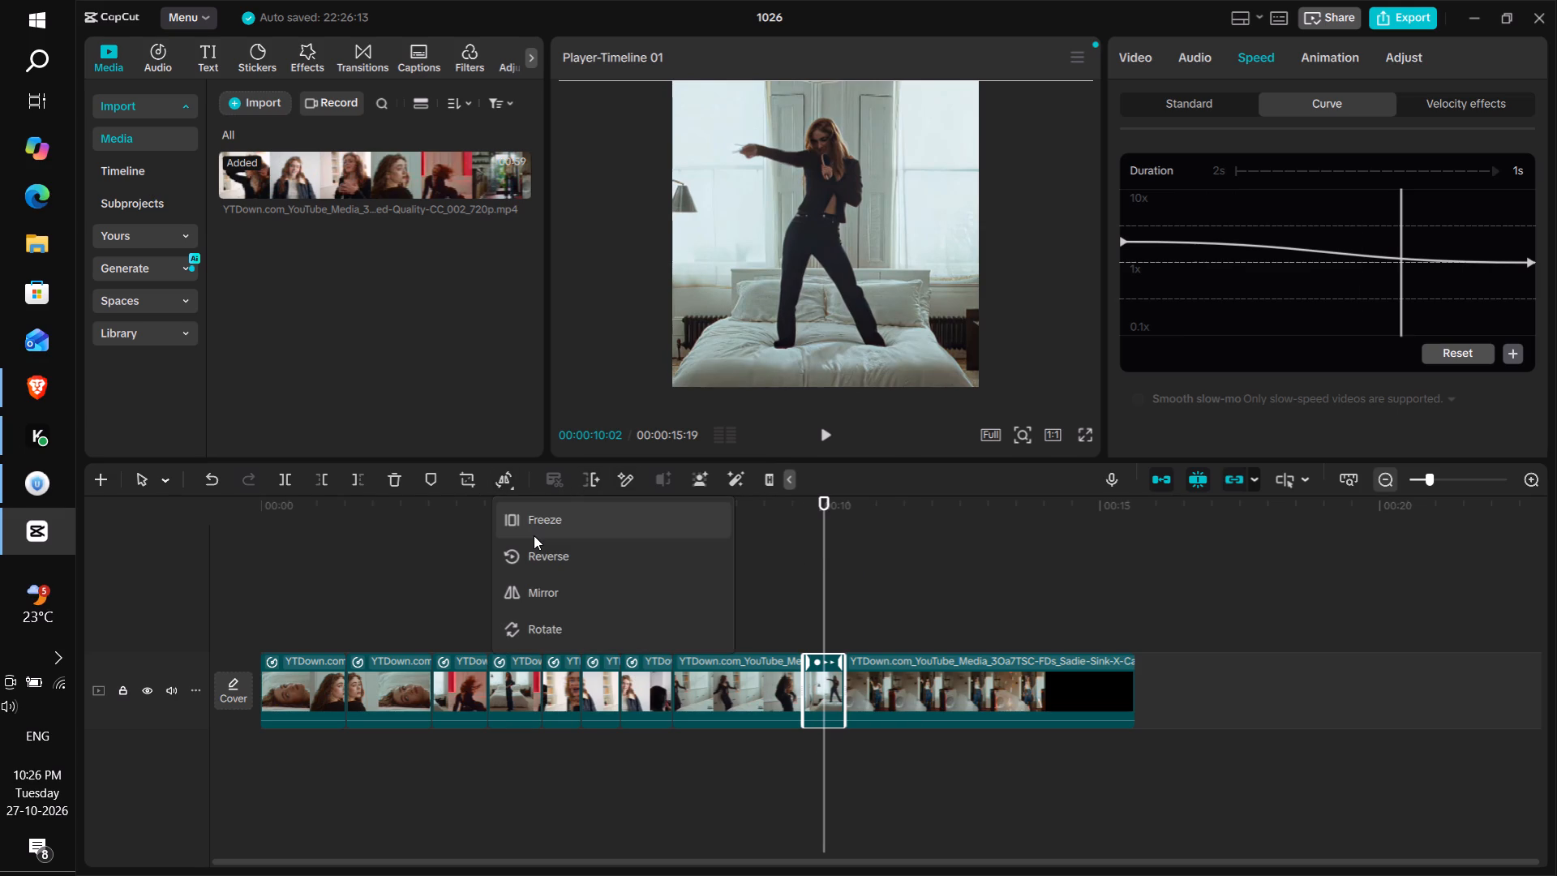
Duplicate the ninth clip and place the copy directly after it on the main track.
{"action": "key", "text": "ctrl+c"}
{"action": "key", "text": "ctrl+v"}
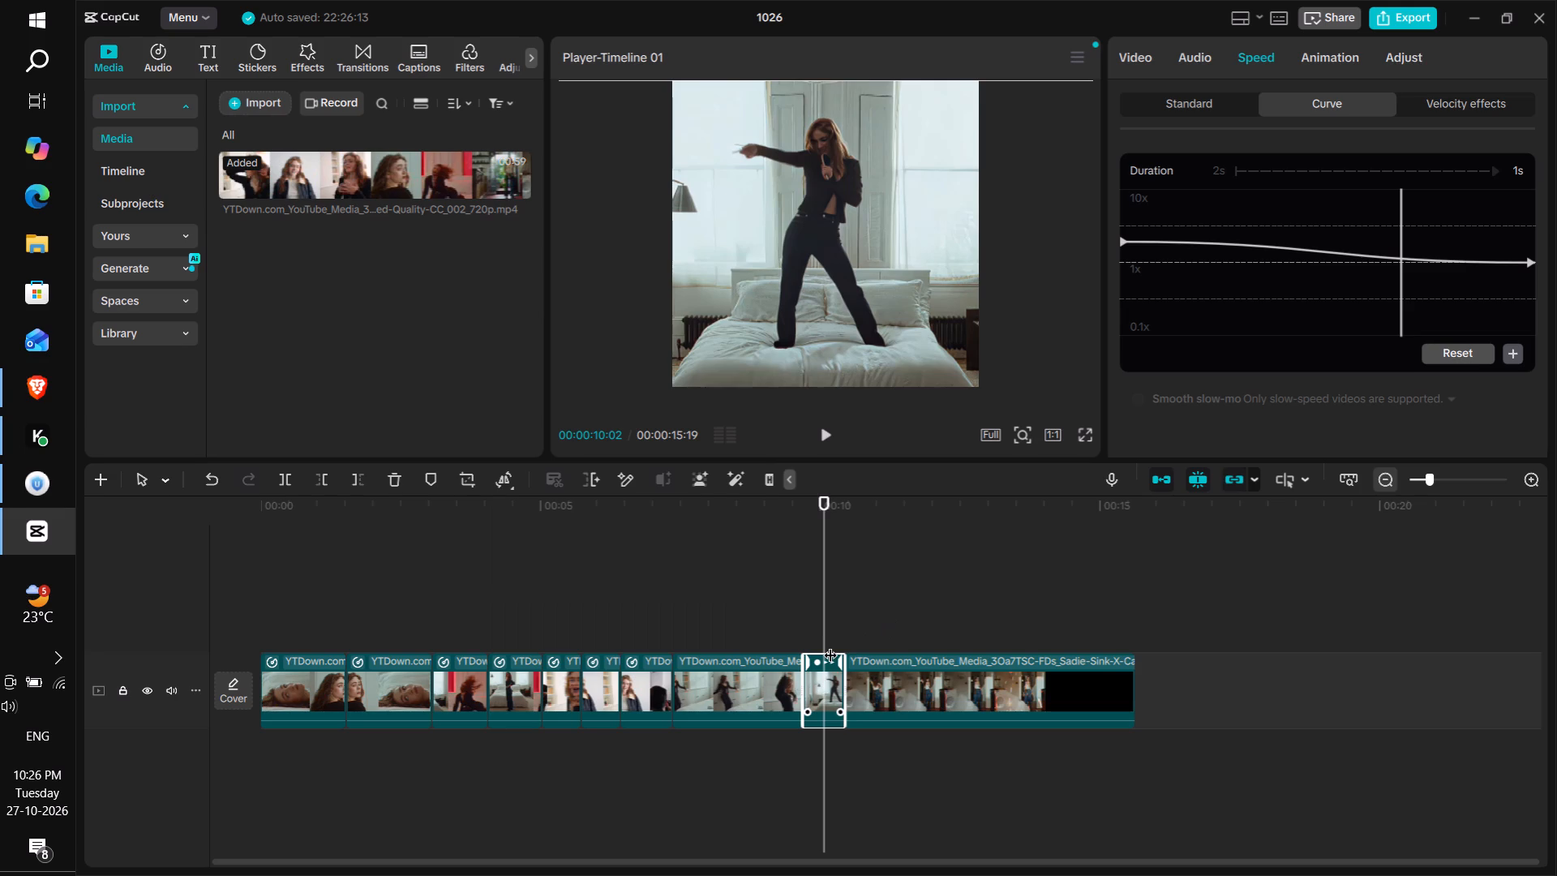
{"action": "key", "text": "ctrl+c"}
{"action": "key", "text": "ctrl+v"}
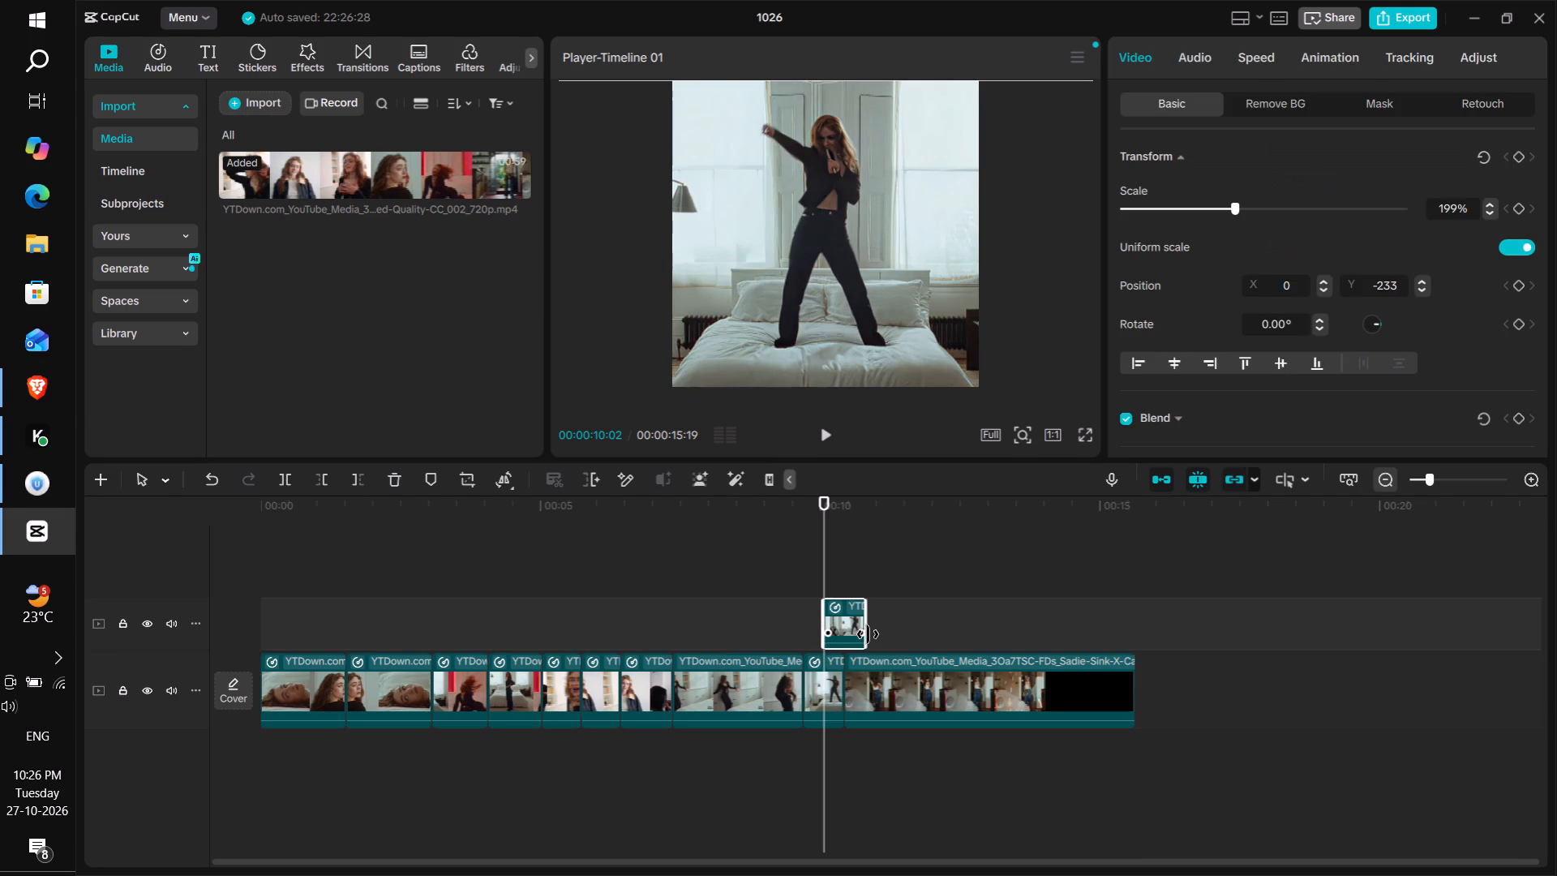
{"action": "left_click_drag", "start_coordinate": [847, 622], "coordinate": [870, 689]}
Flip the copied bed-dancing clip's speed curve to rise from about 1x at the start to about 3.57x at the end, and play it back.
{"action": "left_click_drag", "start_coordinate": [832, 506], "coordinate": [856, 502]}
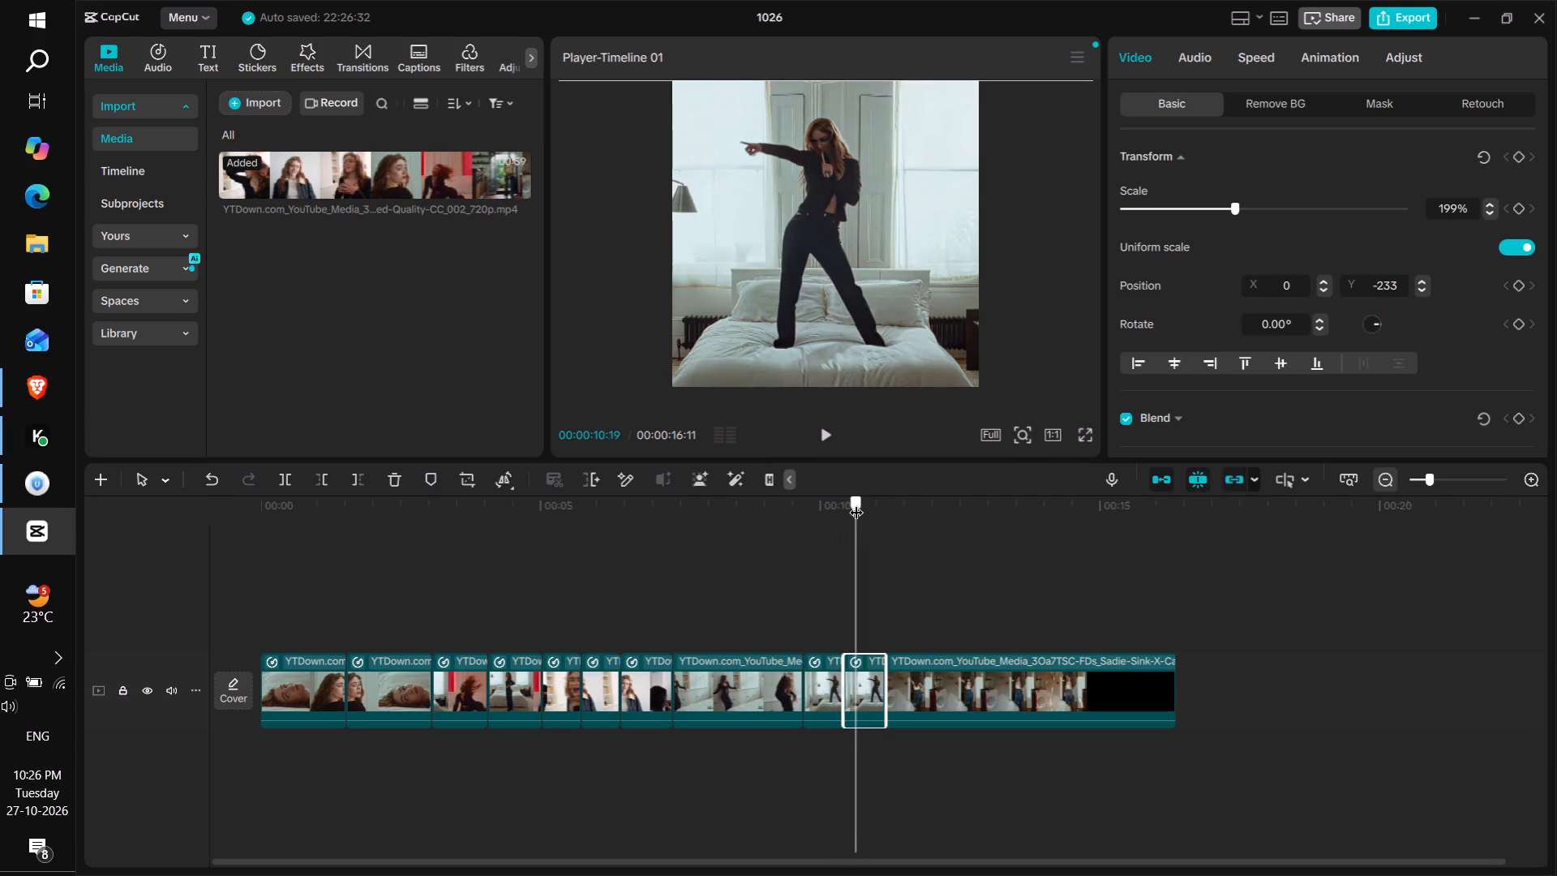
{"action": "left_click_drag", "start_coordinate": [856, 502], "coordinate": [860, 500]}
{"action": "left_click", "coordinate": [1263, 55]}
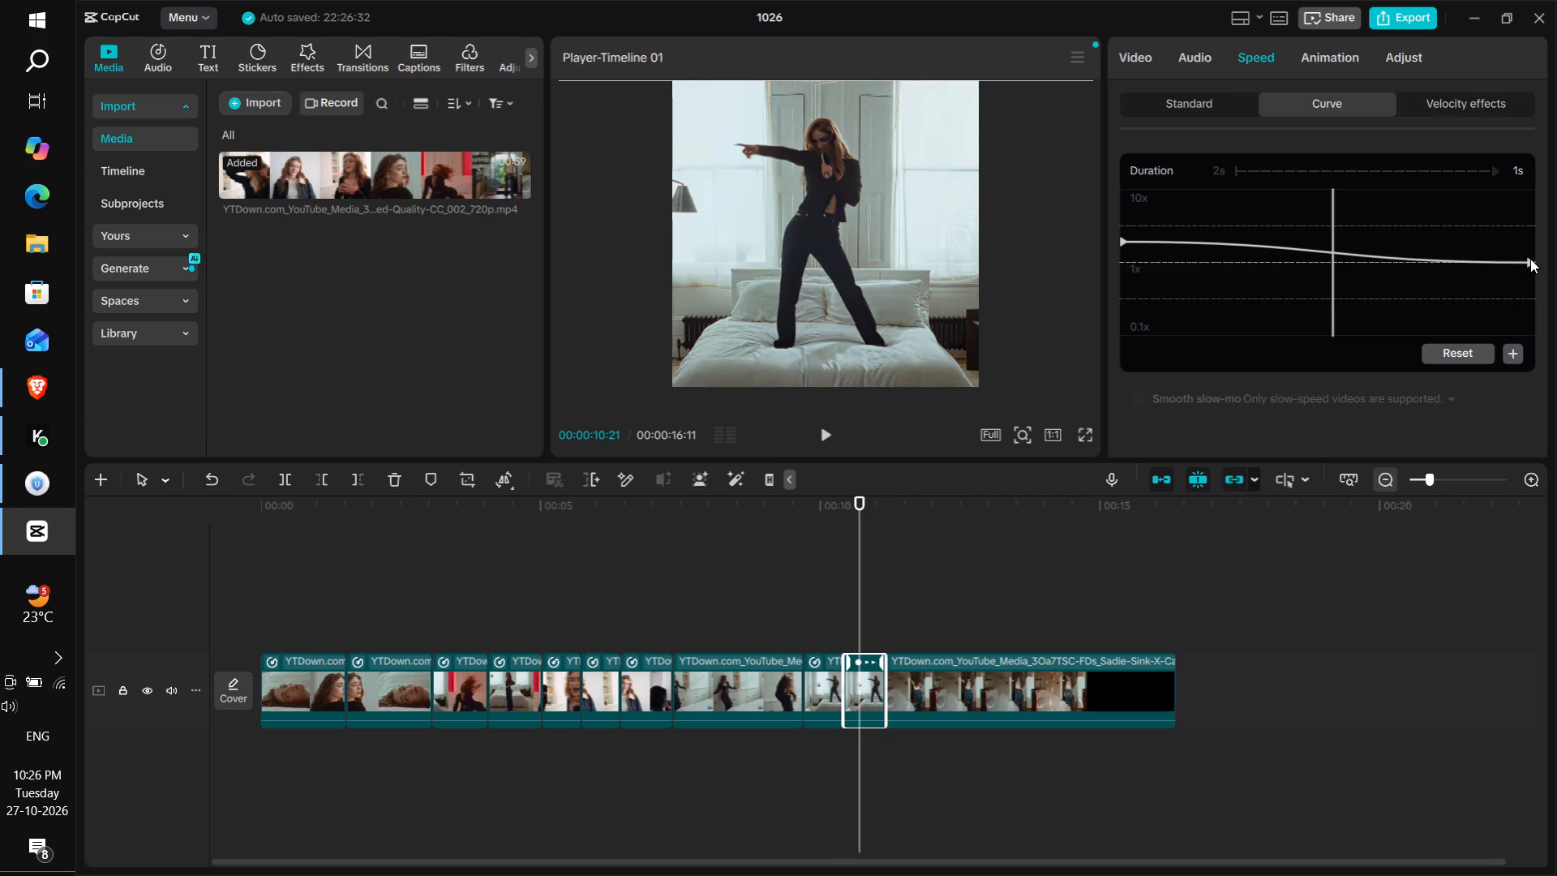
{"action": "left_click_drag", "start_coordinate": [1530, 261], "coordinate": [1532, 247]}
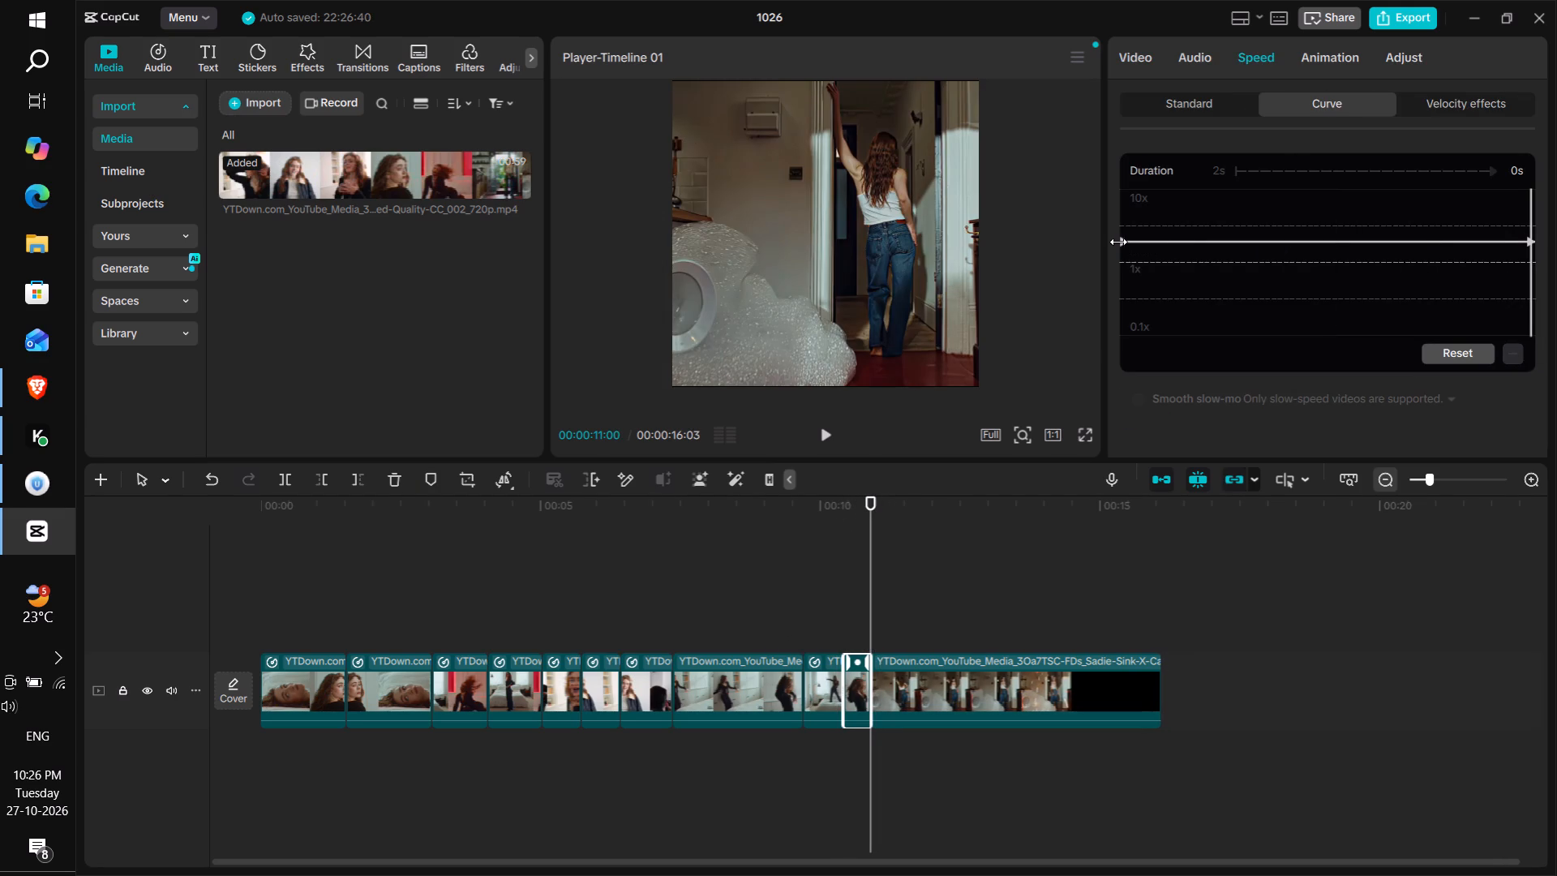
{"action": "left_click_drag", "start_coordinate": [1122, 240], "coordinate": [1123, 255]}
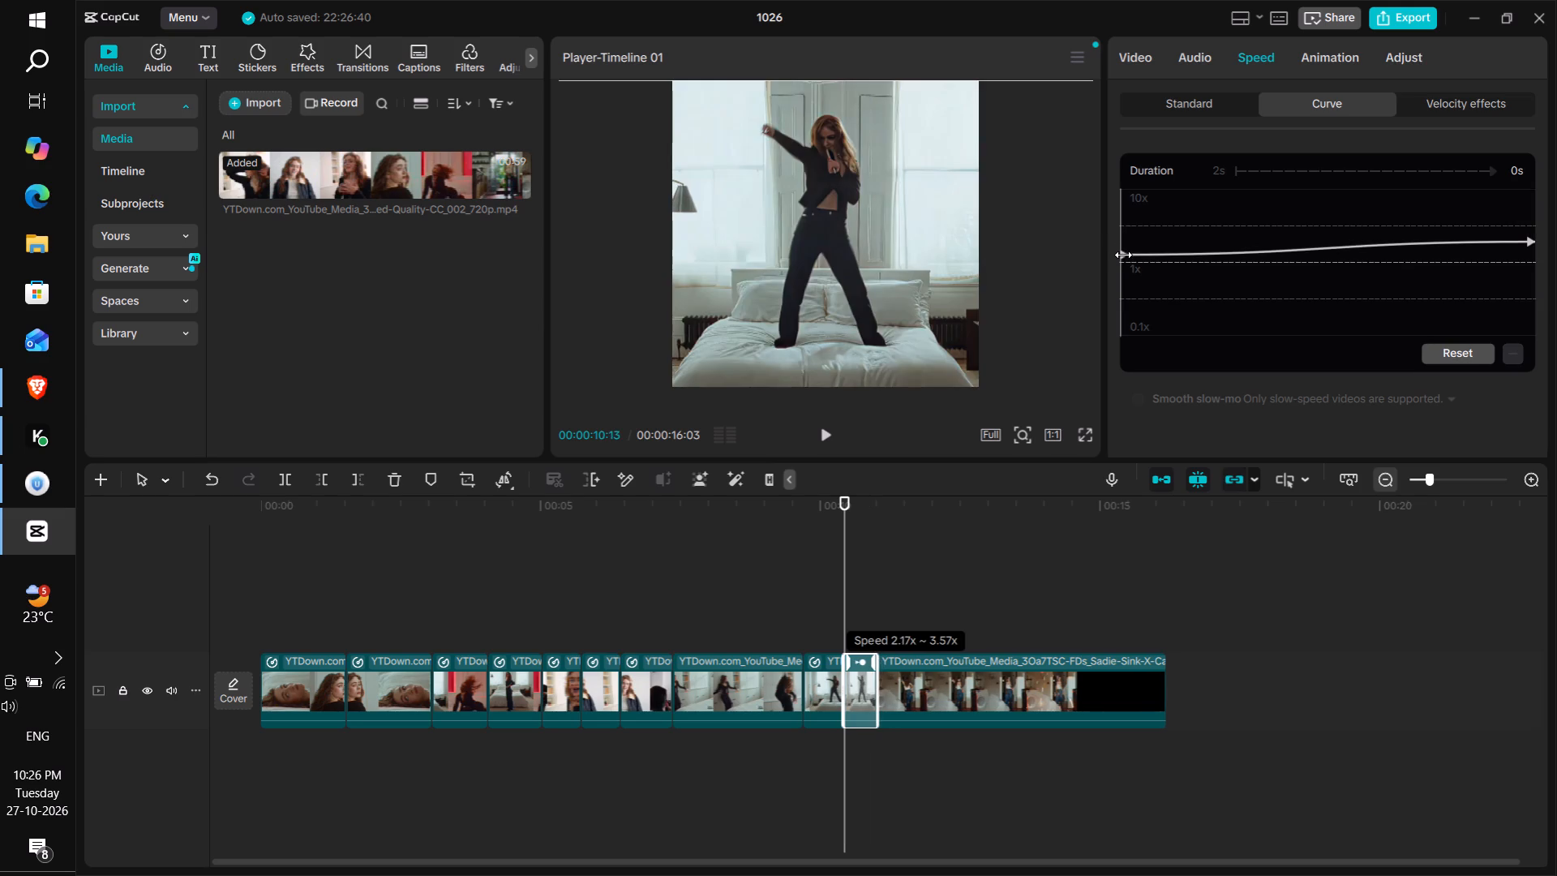
{"action": "left_click_drag", "start_coordinate": [1123, 255], "coordinate": [1126, 260]}
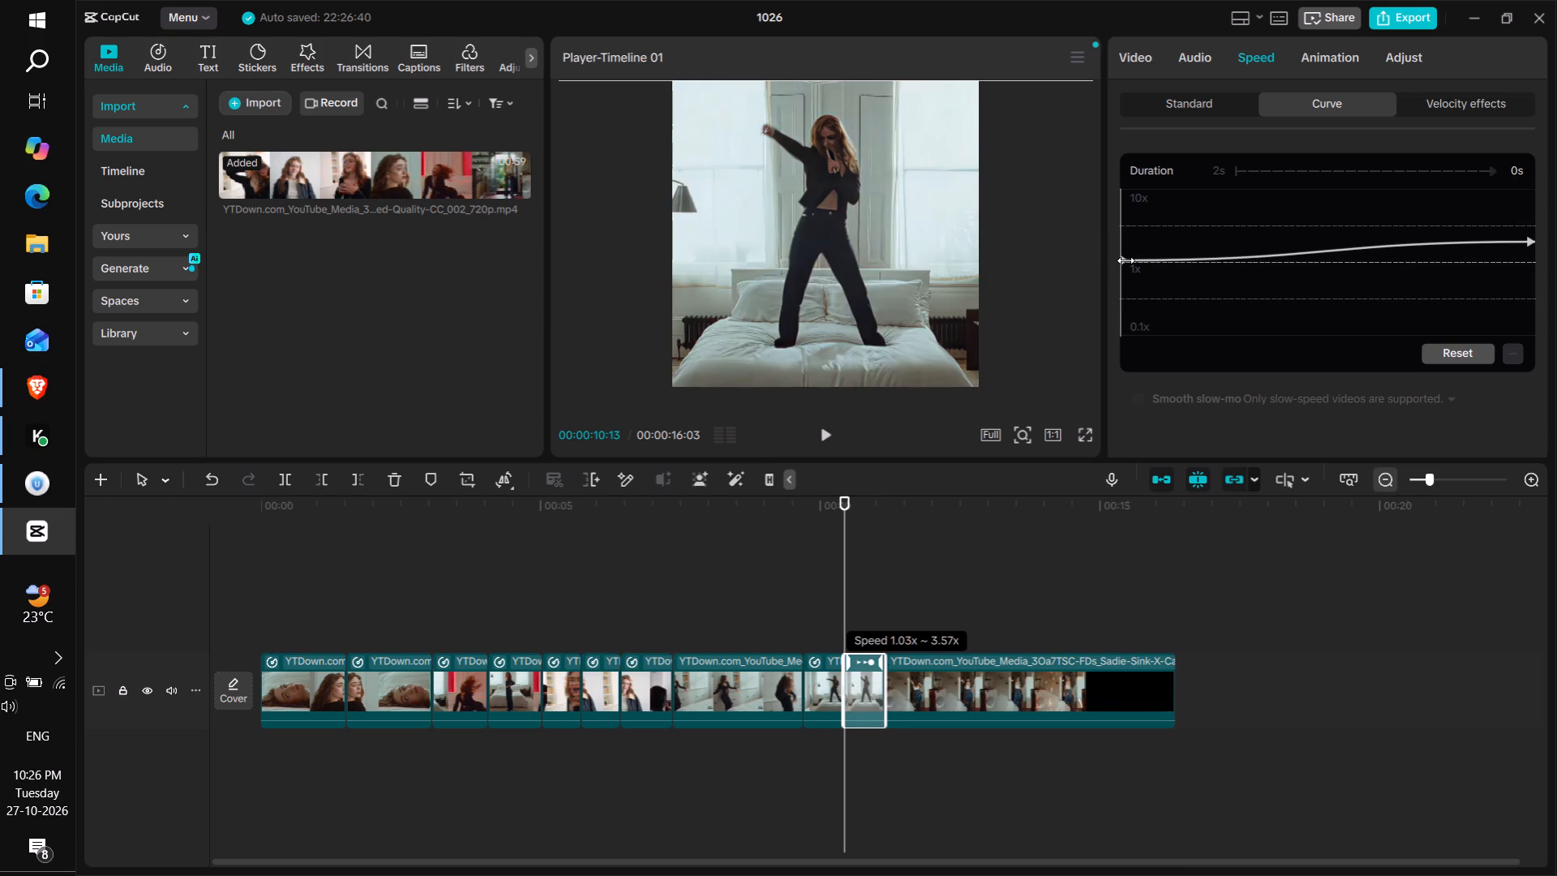
{"action": "left_click_drag", "start_coordinate": [1126, 260], "coordinate": [1126, 263]}
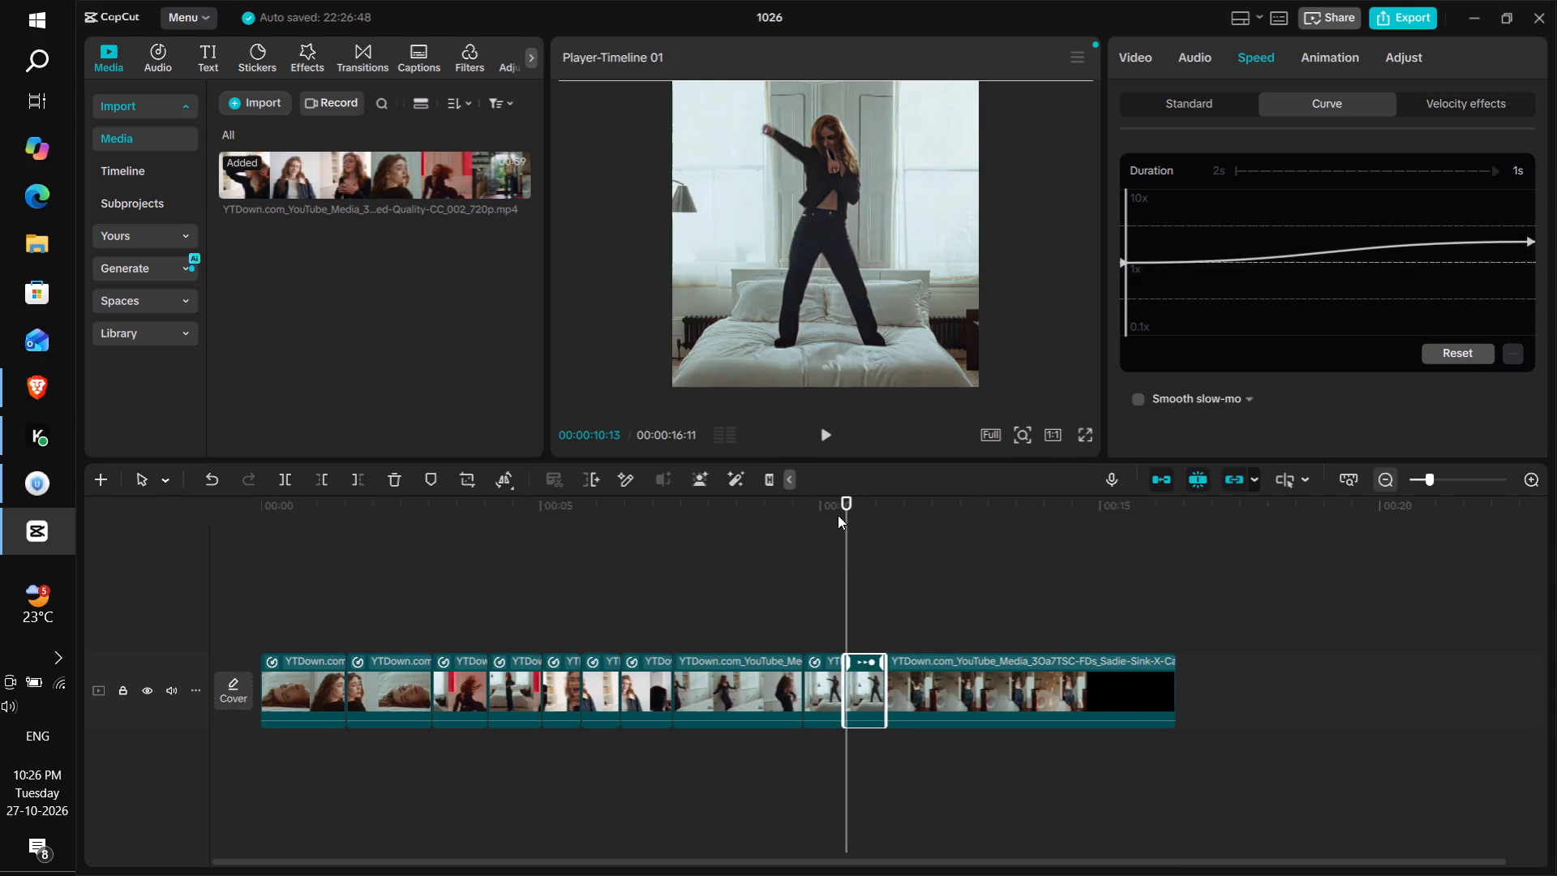
{"action": "left_click_drag", "start_coordinate": [836, 507], "coordinate": [789, 526]}
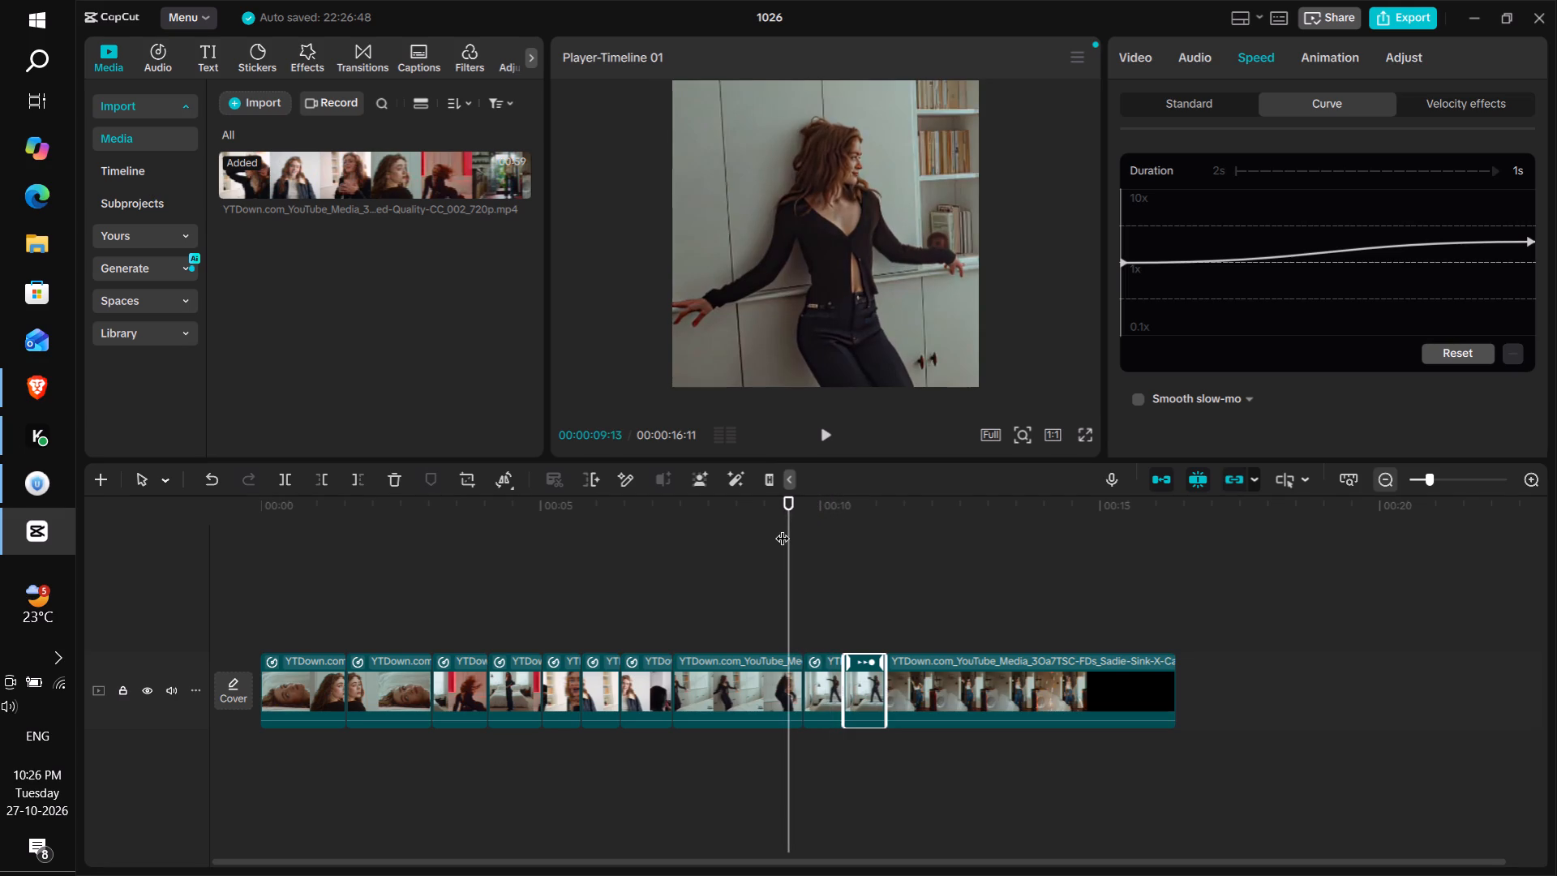
{"action": "key", "text": "space"}
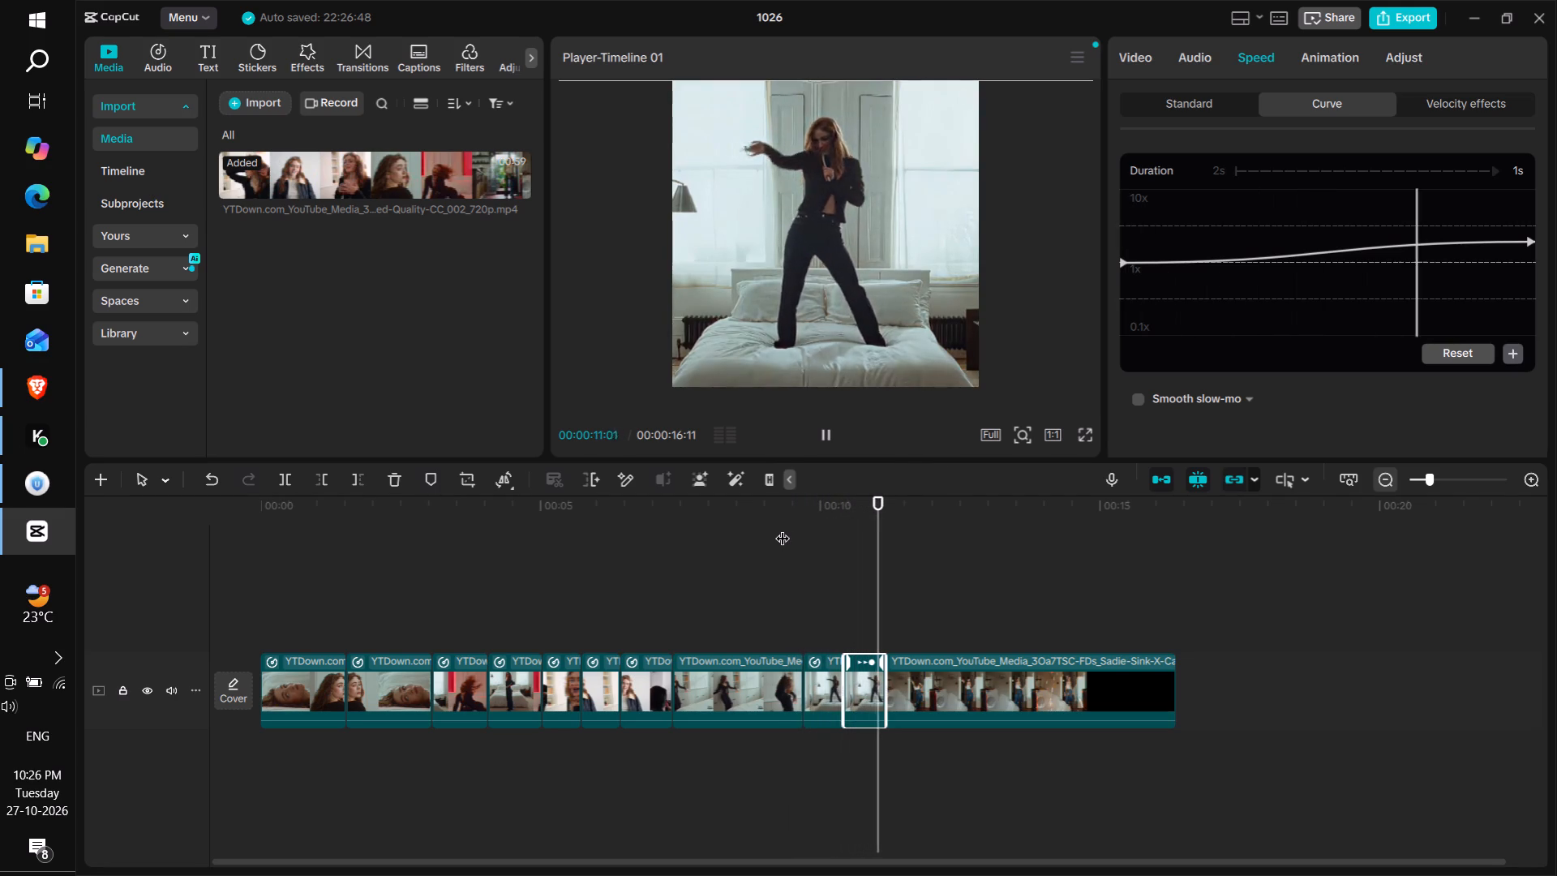
{"action": "key", "text": "space"}
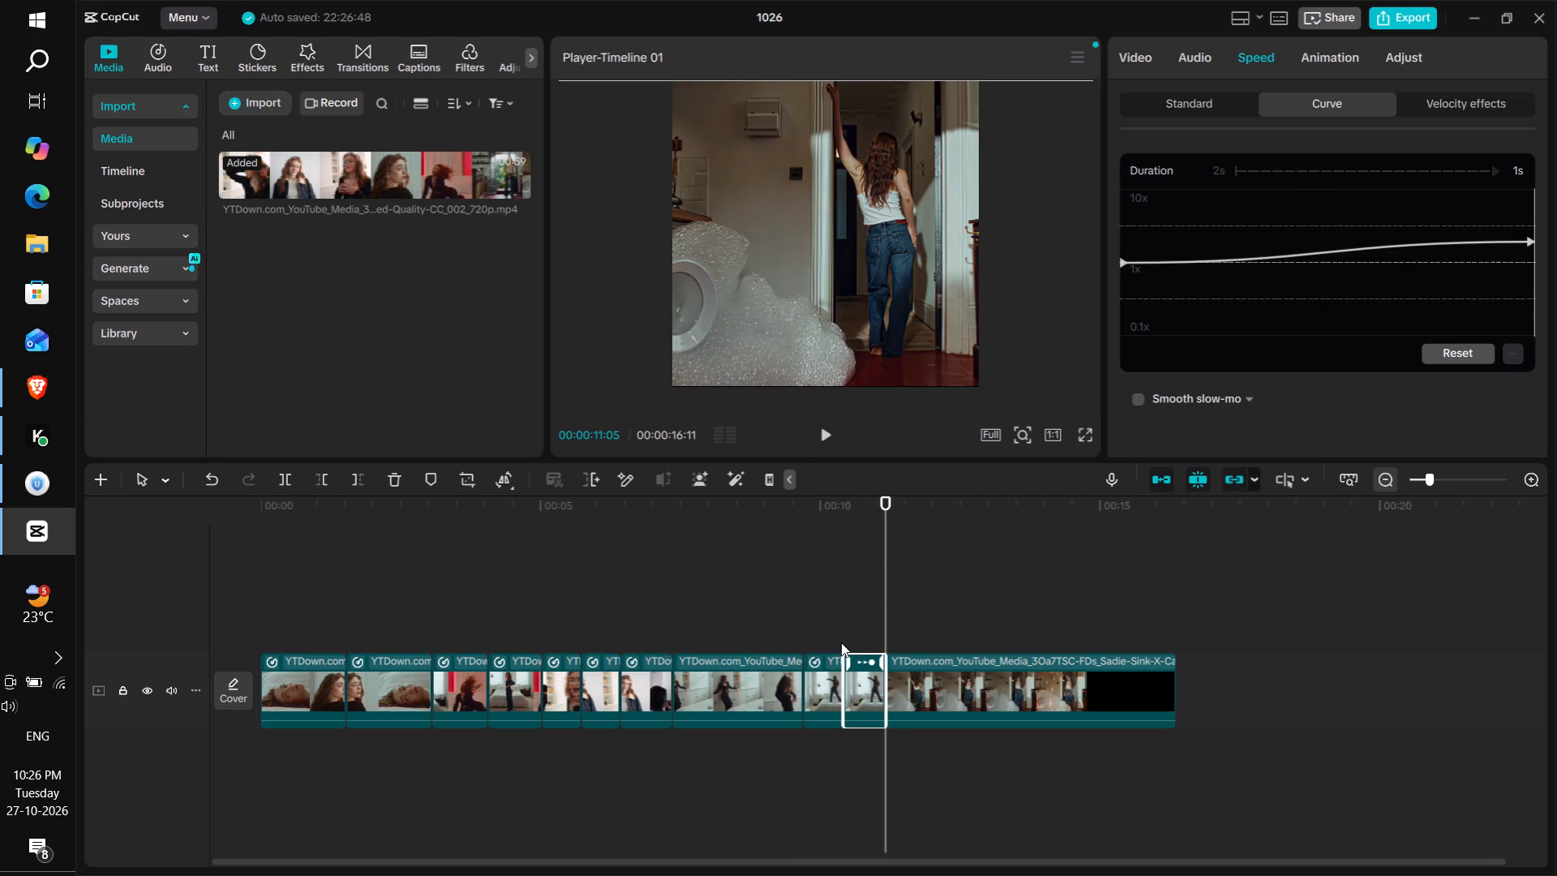
Reverse the copied bed-dancing clip and play from just before the original through to the end of the timeline.
{"action": "left_click_drag", "start_coordinate": [877, 502], "coordinate": [869, 505]}
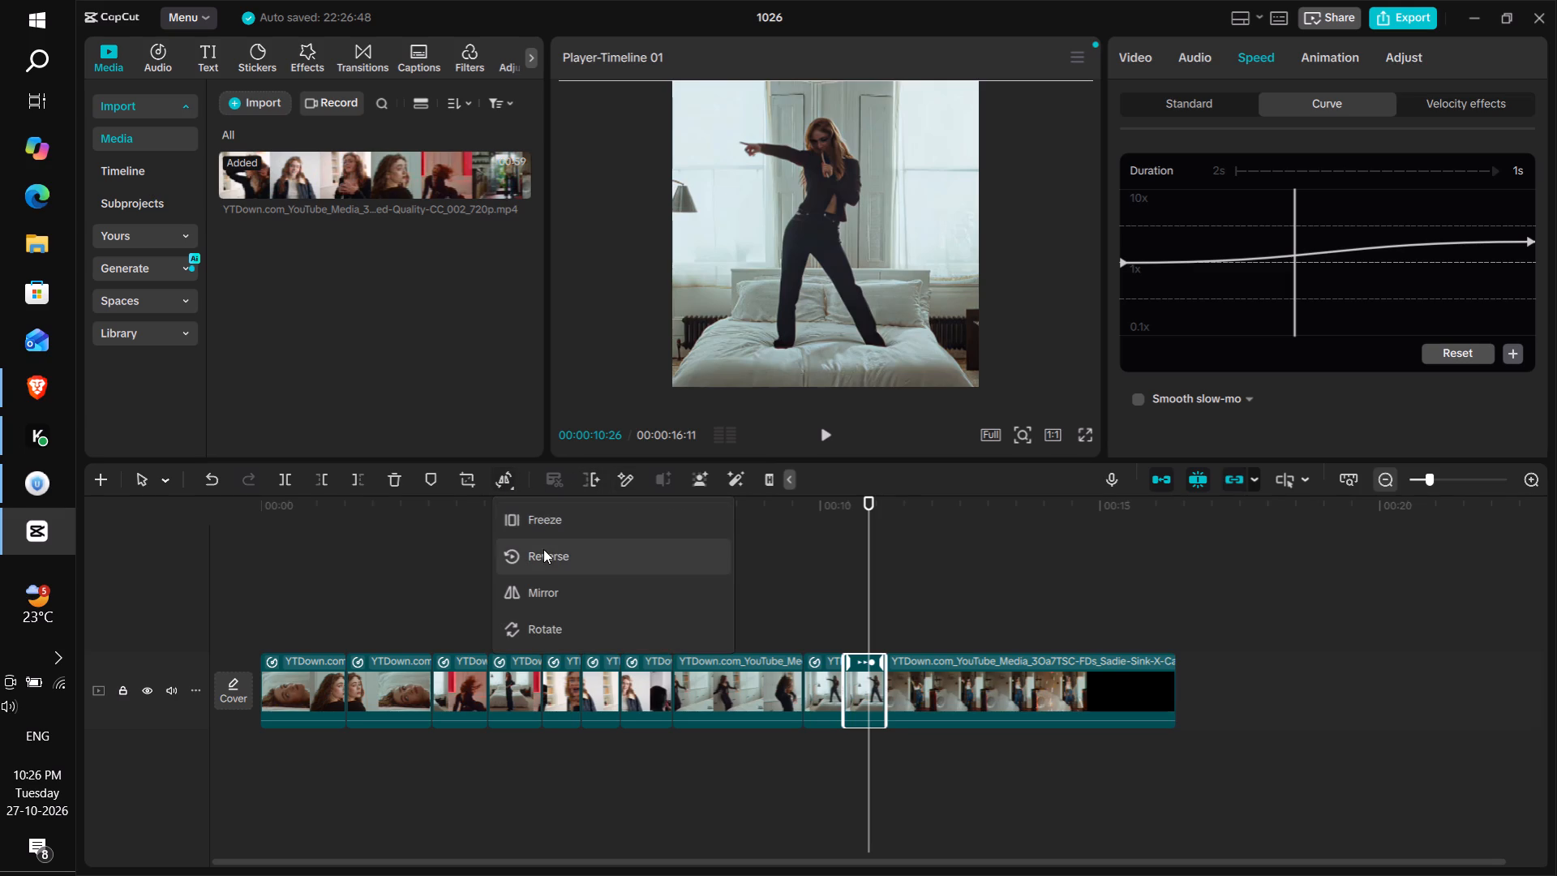
{"action": "left_click", "coordinate": [544, 555]}
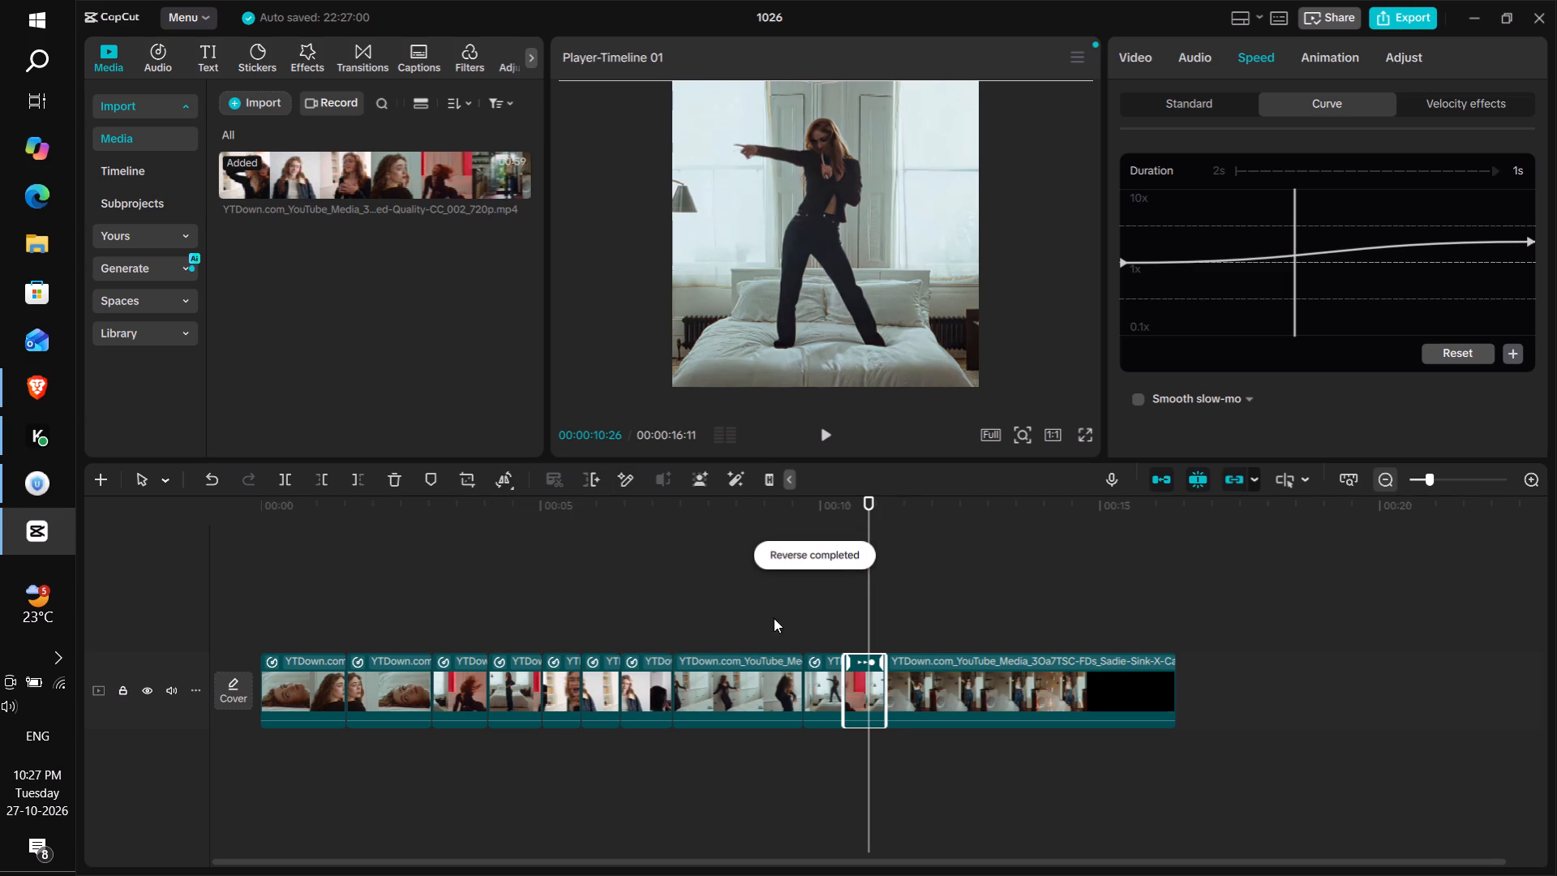
{"action": "left_click_drag", "start_coordinate": [823, 500], "coordinate": [791, 514]}
{"action": "key", "text": "space"}
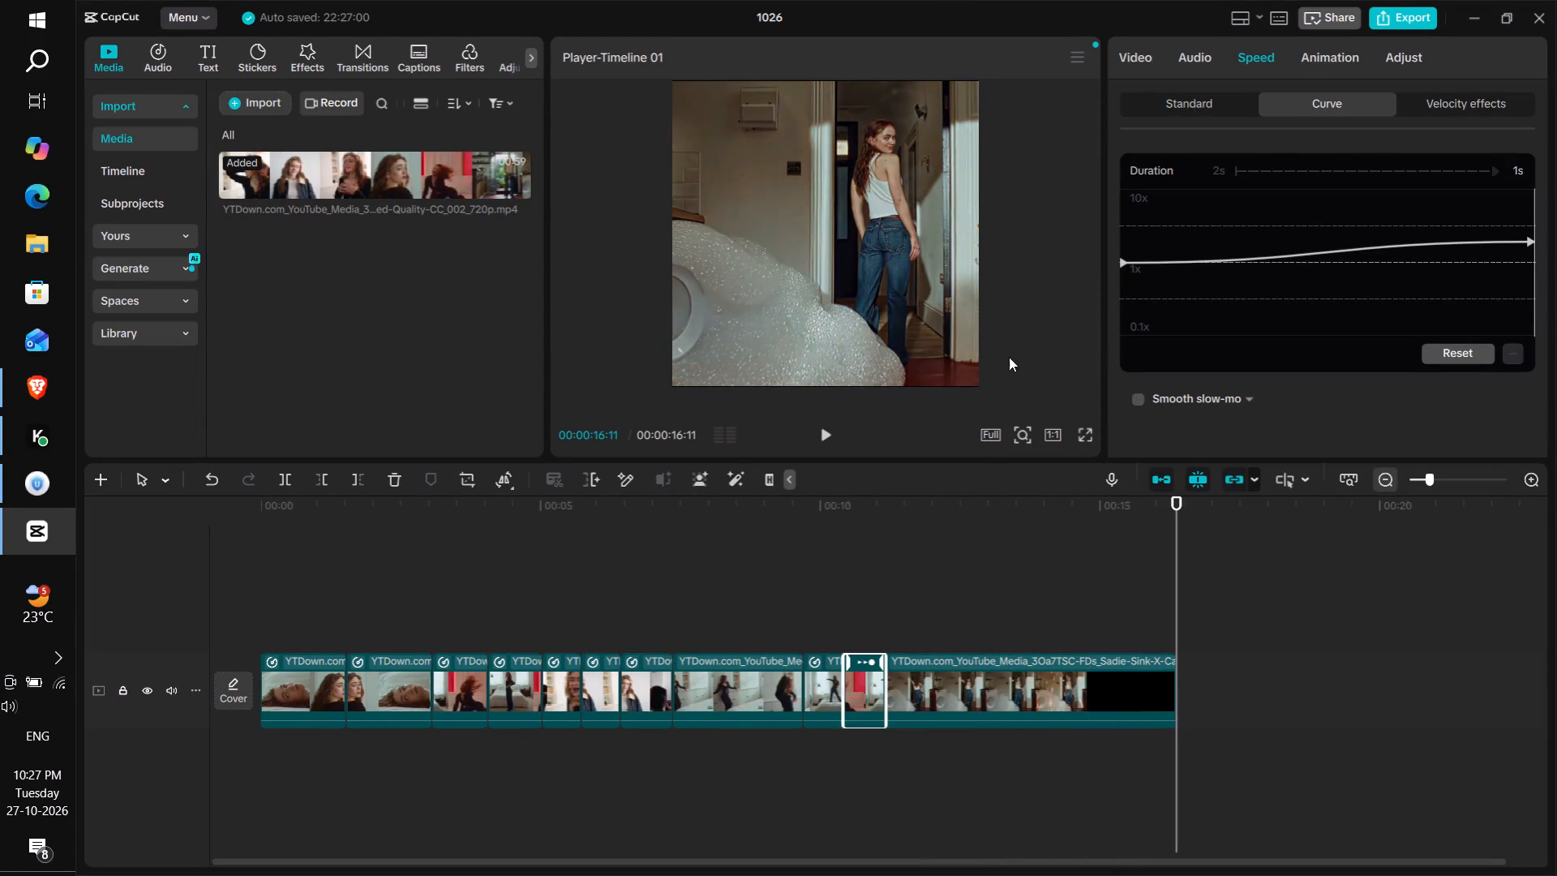
Play the whole edit from the beginning, replay the bed-dancing clips and the last clip, and return the playhead to the start.
{"action": "left_click_drag", "start_coordinate": [368, 498], "coordinate": [288, 516]}
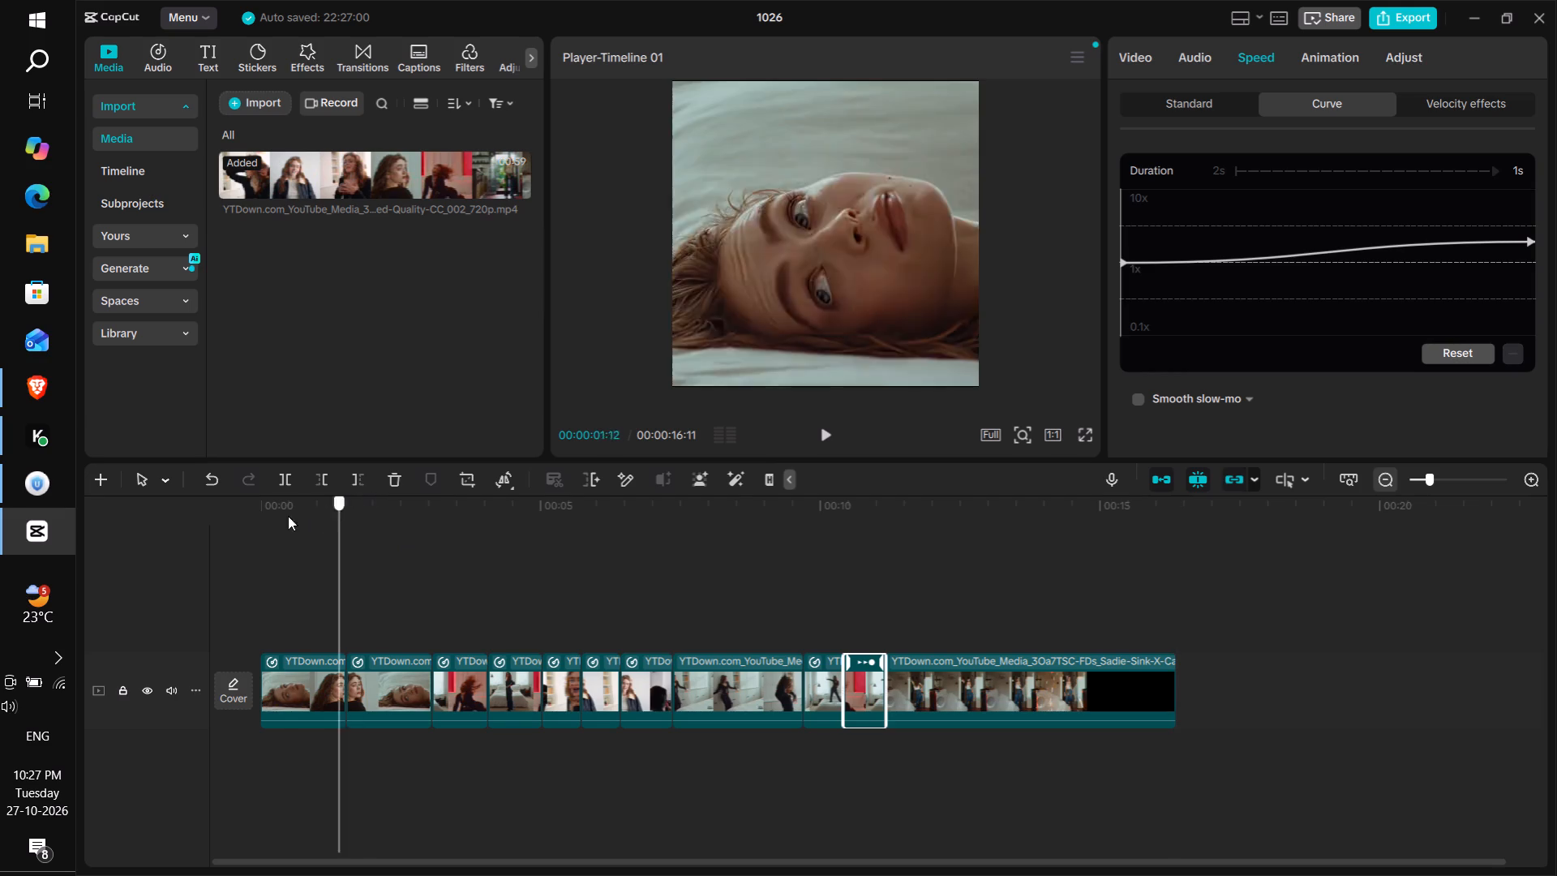
{"action": "left_click_drag", "start_coordinate": [288, 516], "coordinate": [229, 524]}
{"action": "key", "text": "space"}
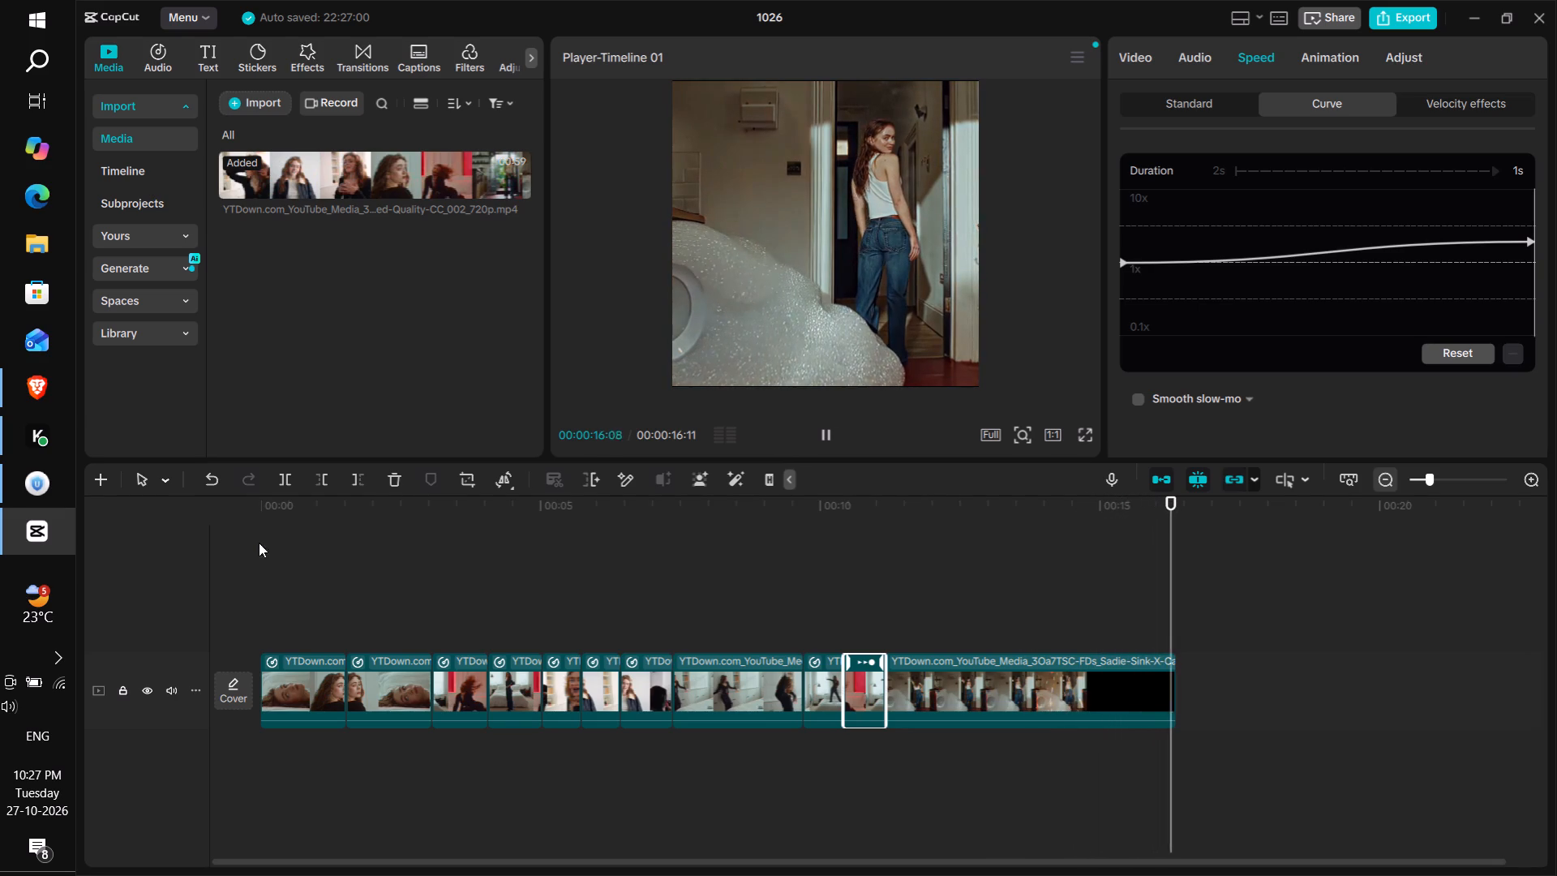
{"action": "left_click_drag", "start_coordinate": [836, 505], "coordinate": [814, 513]}
{"action": "left_click", "coordinate": [821, 431]}
{"action": "left_click", "coordinate": [821, 431]}
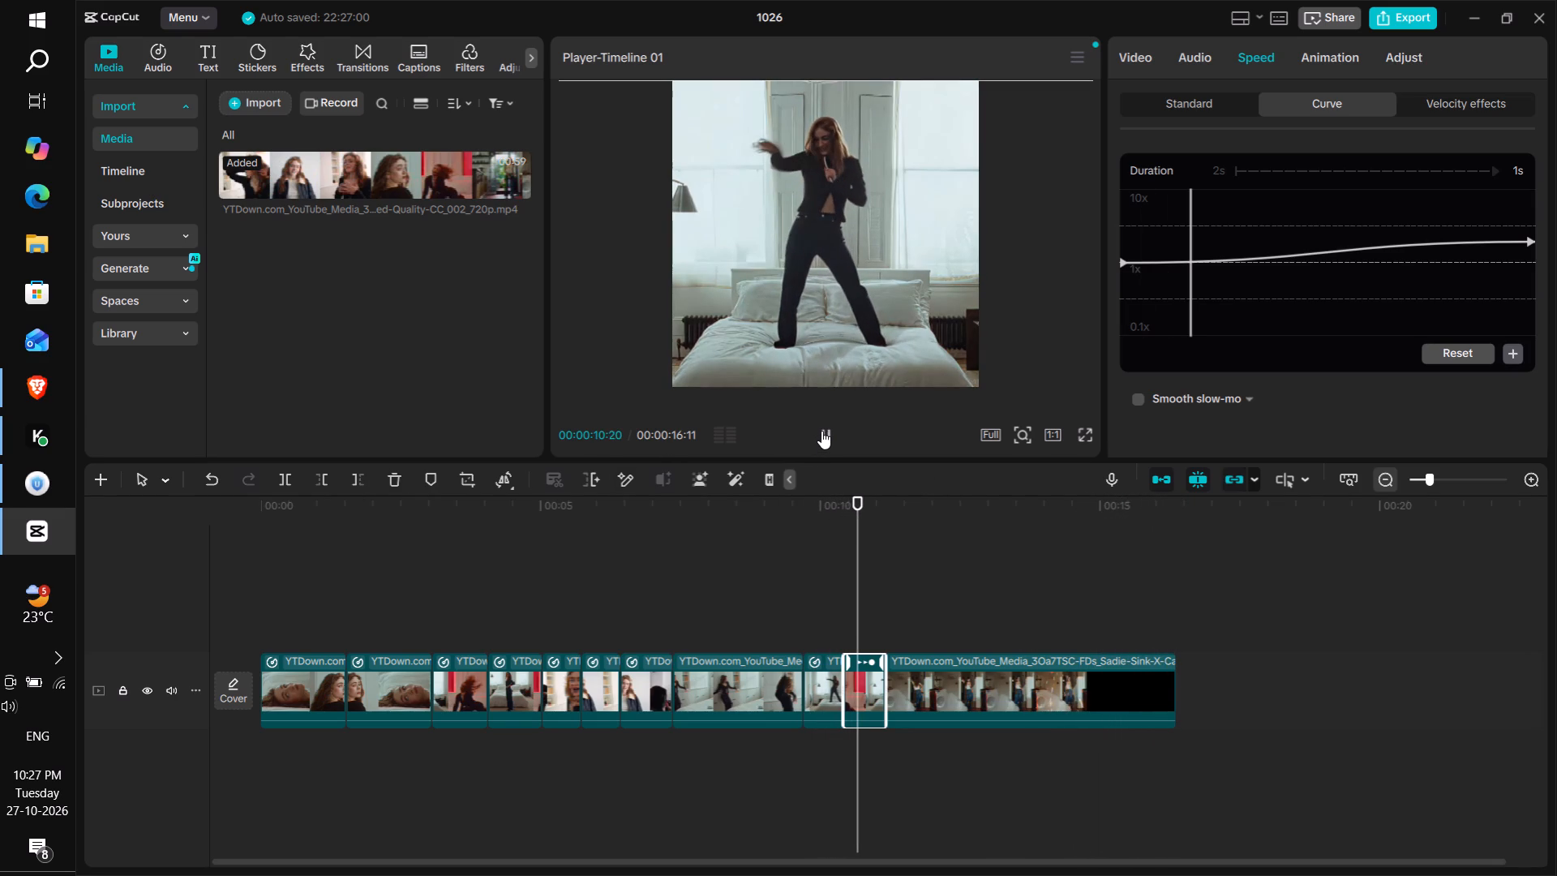
{"action": "left_click", "coordinate": [821, 431]}
{"action": "left_click", "coordinate": [821, 431]}
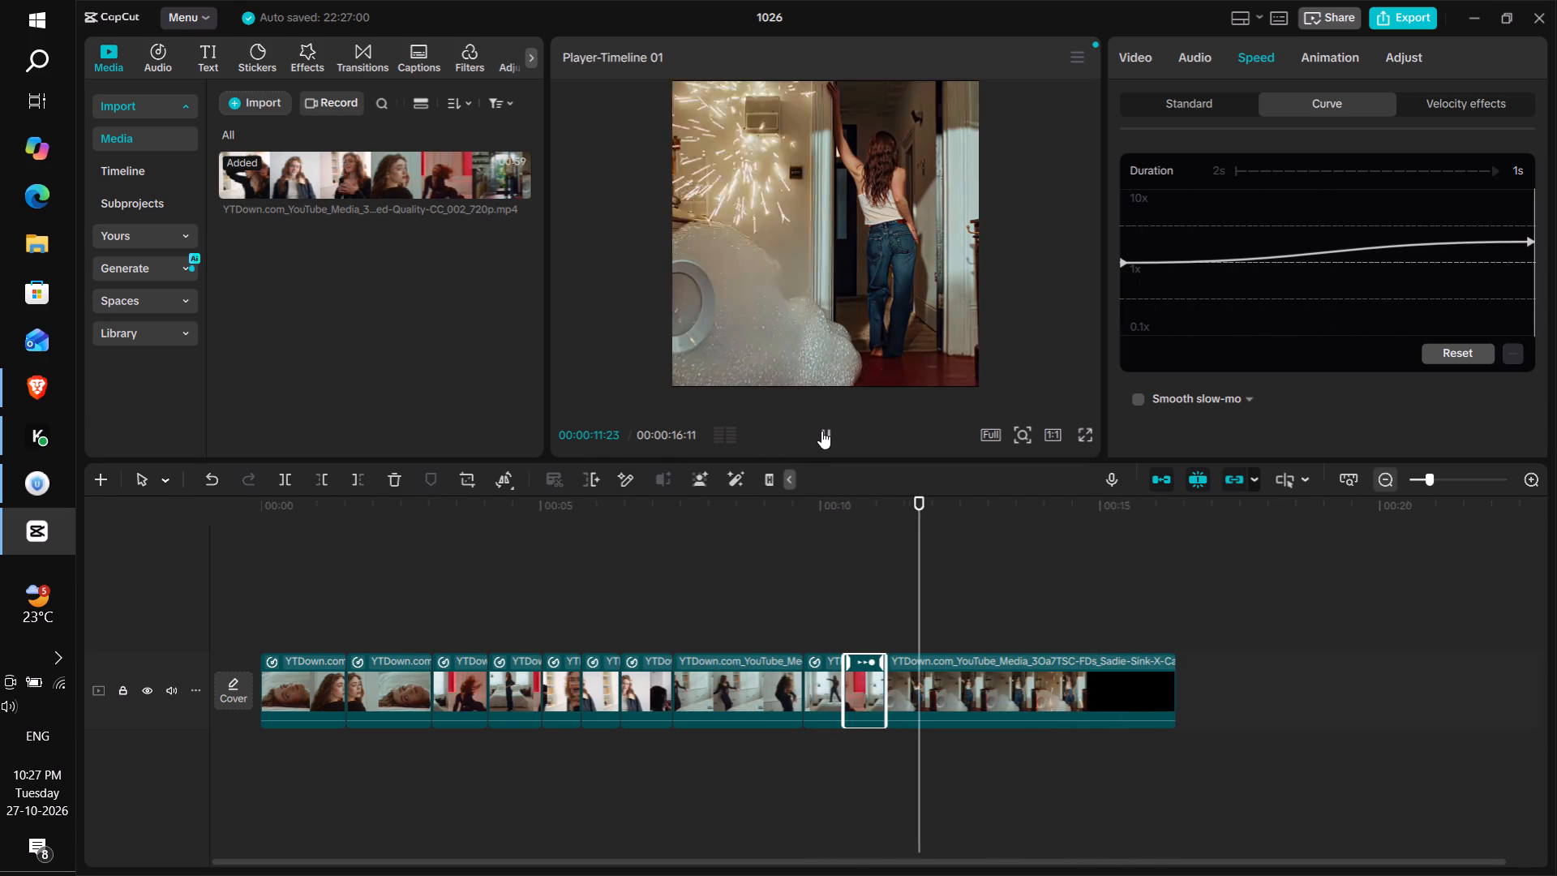
{"action": "left_click", "coordinate": [821, 437]}
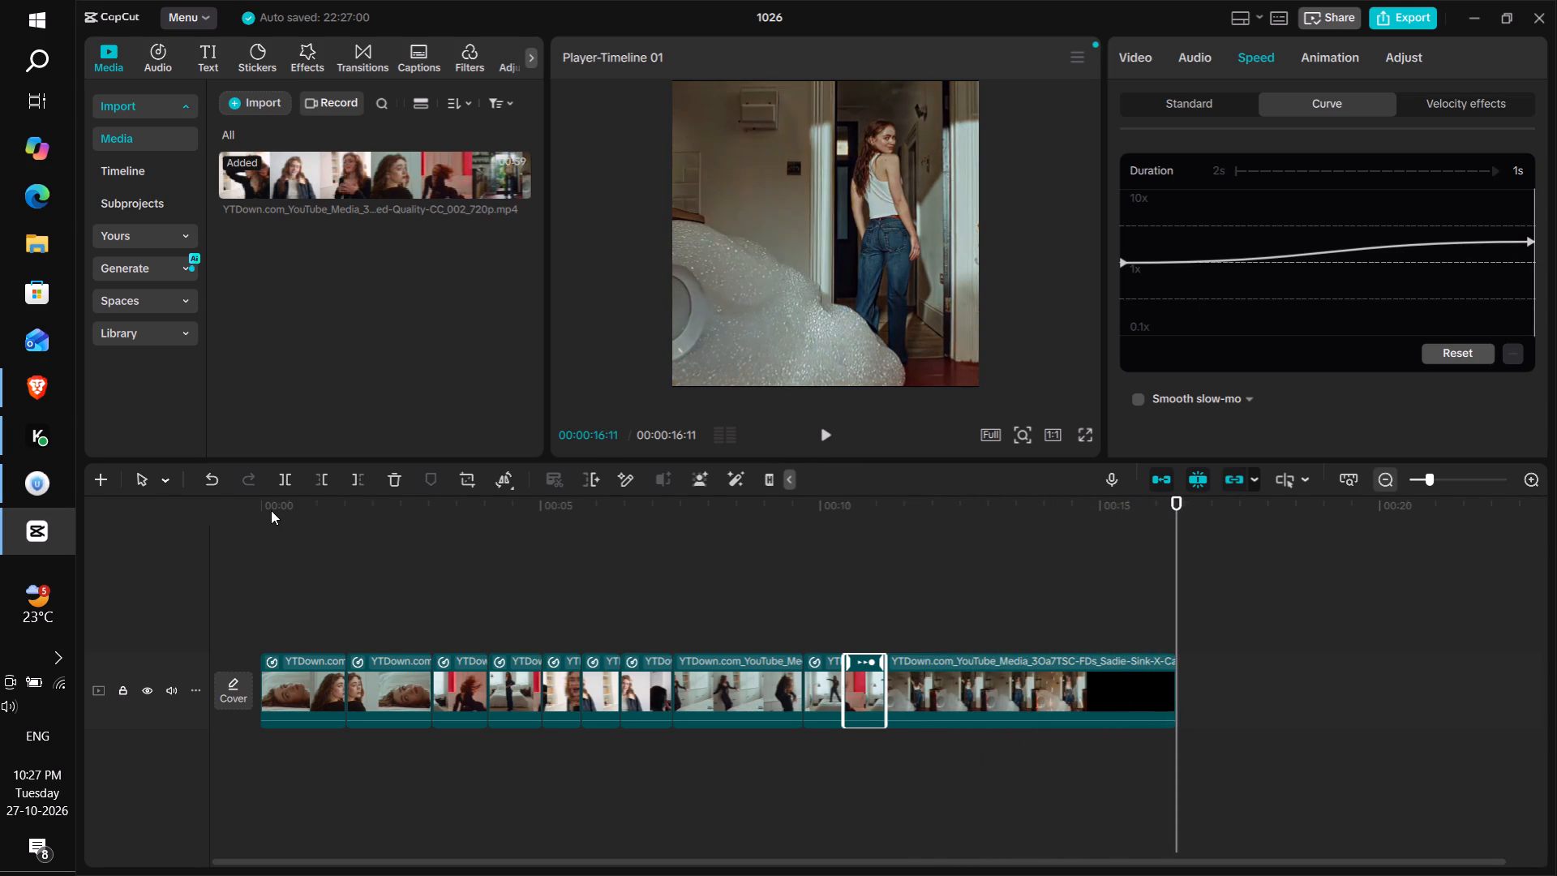
{"action": "left_click_drag", "start_coordinate": [275, 505], "coordinate": [260, 505]}
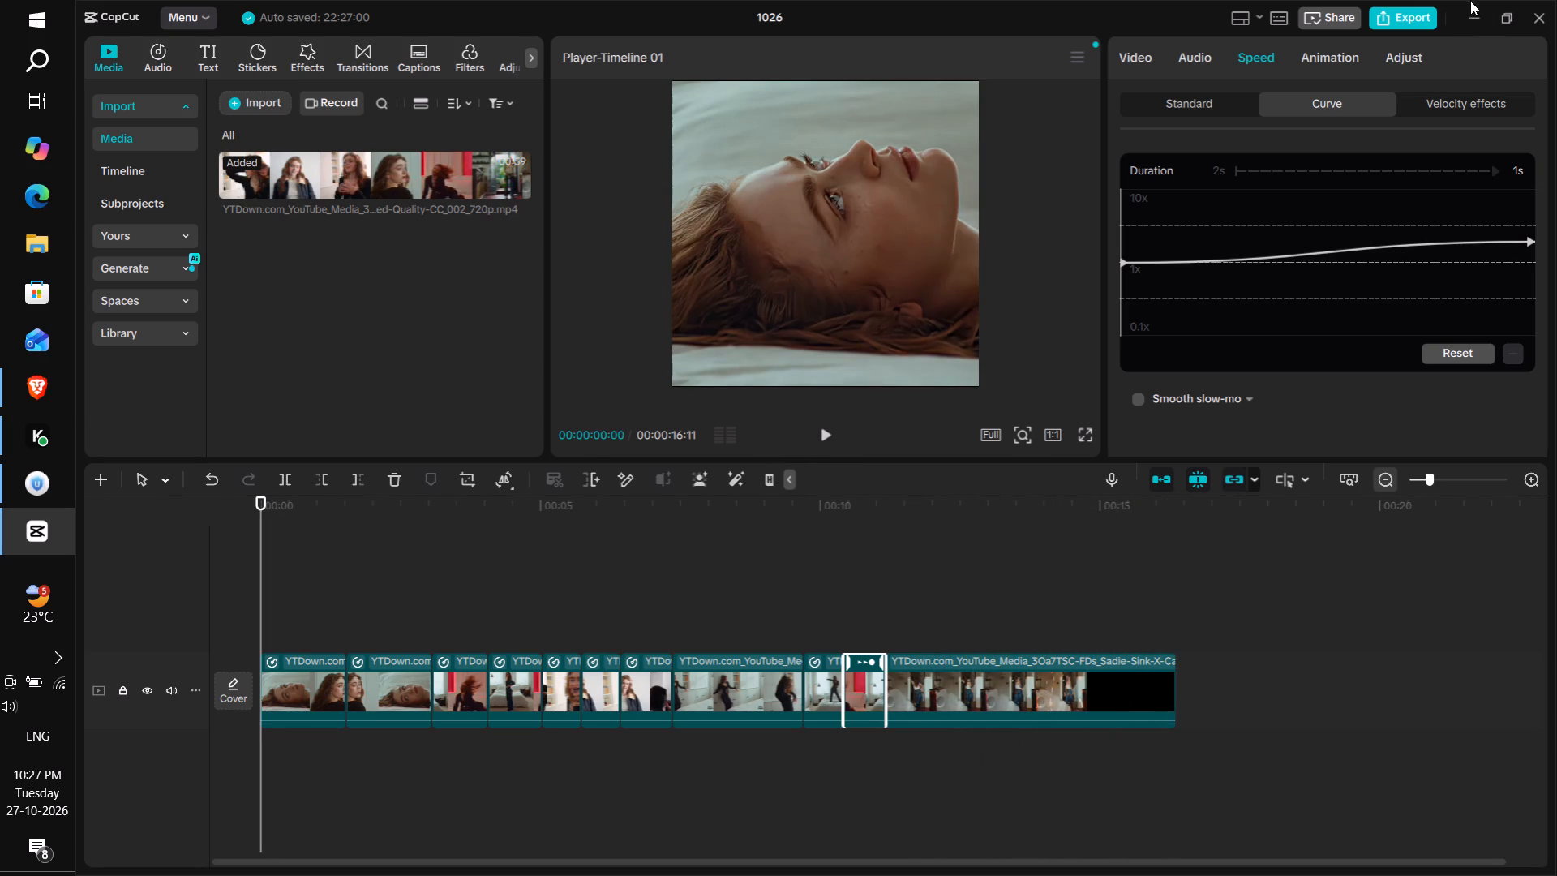